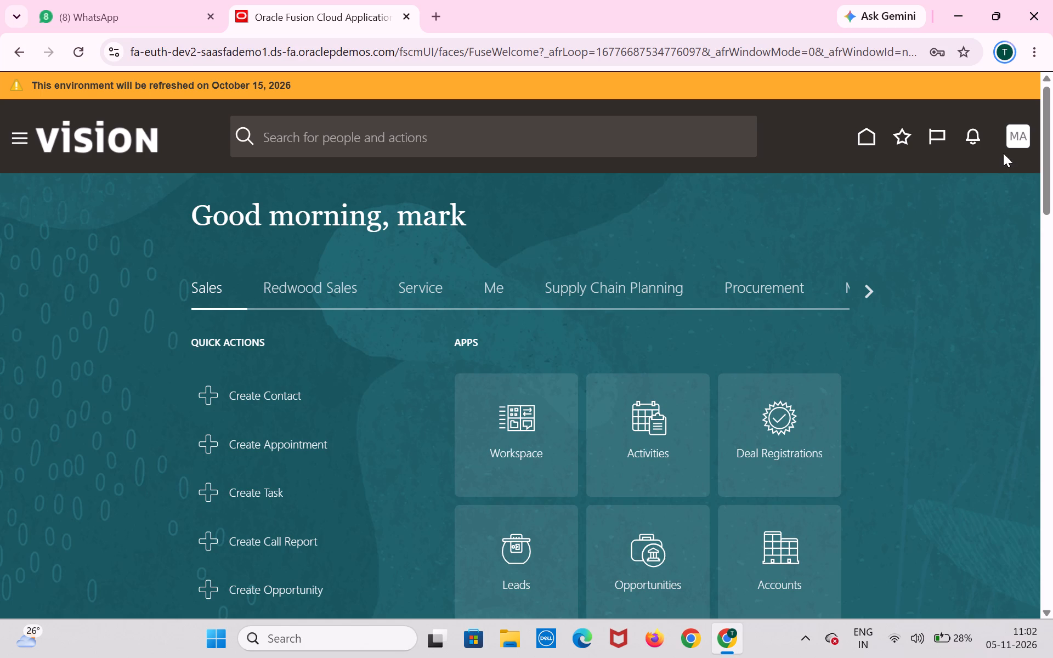
Open the Setup and Maintenance work area from the account's settings and actions.
{"action": "left_click", "coordinate": [1016, 140]}
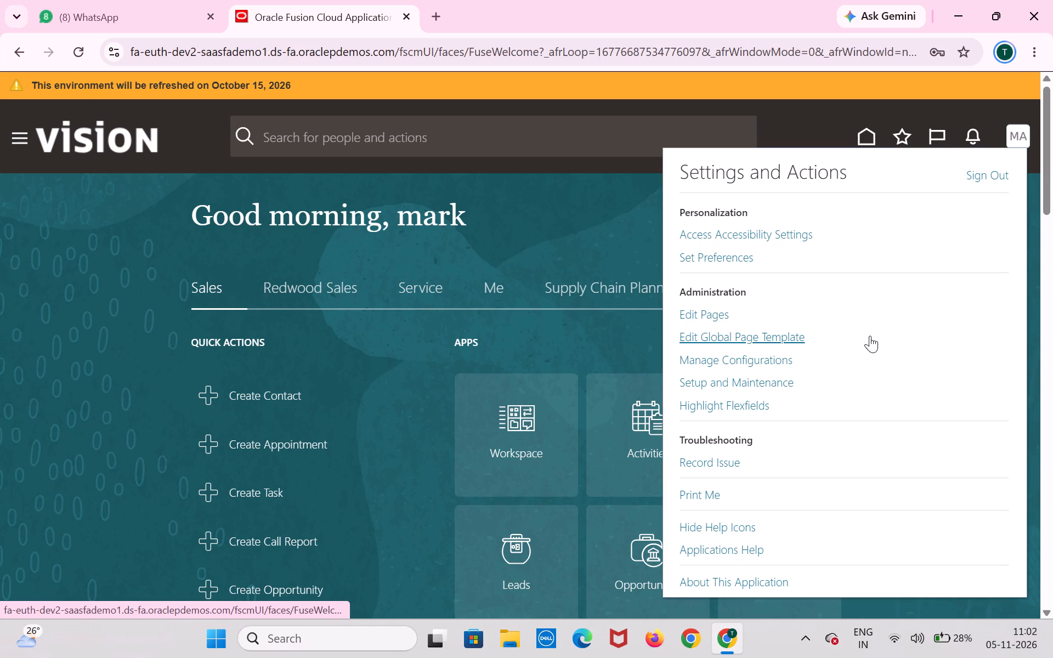
{"action": "left_click", "coordinate": [754, 380]}
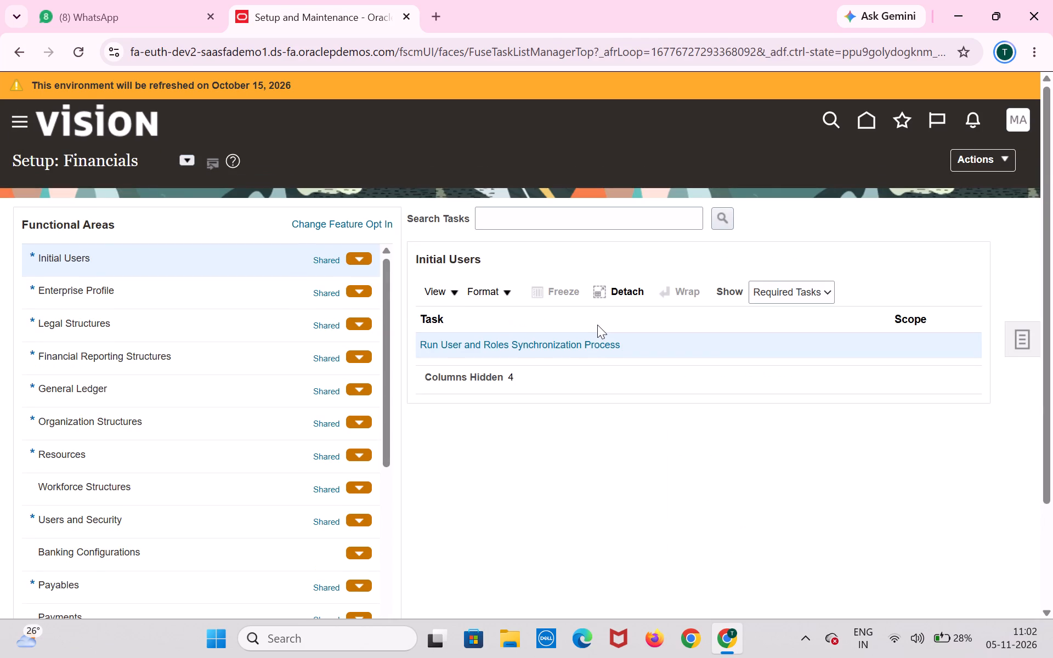
Switch to the desktop and open the 4-Accounts Payable-2.pdf guide from New Volume (D:).
{"action": "left_click", "coordinate": [728, 643]}
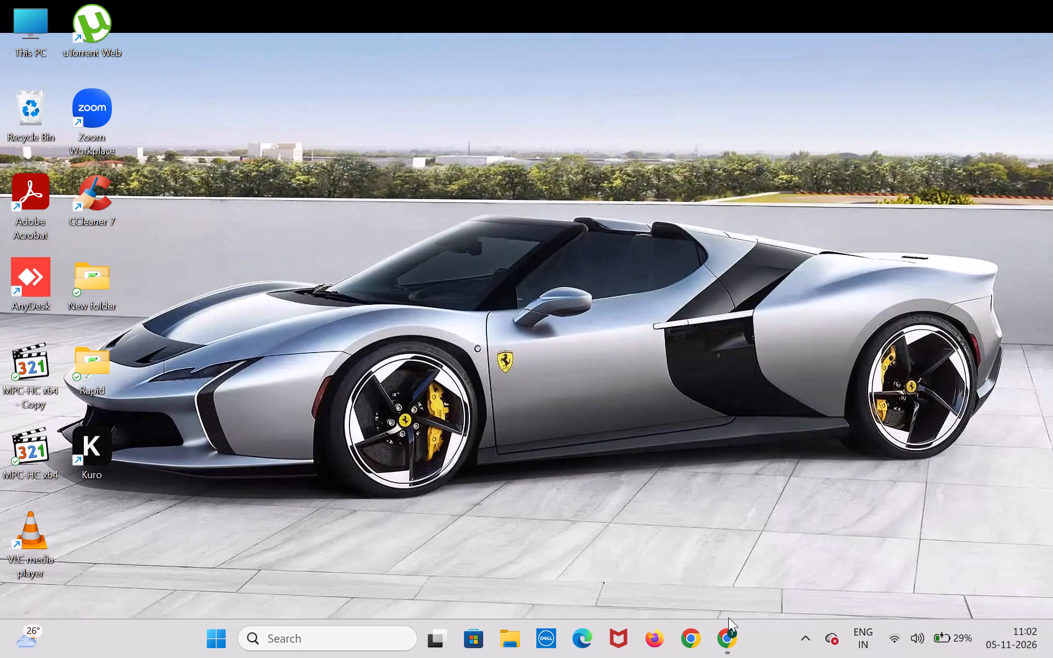
{"action": "double_click", "coordinate": [42, 38]}
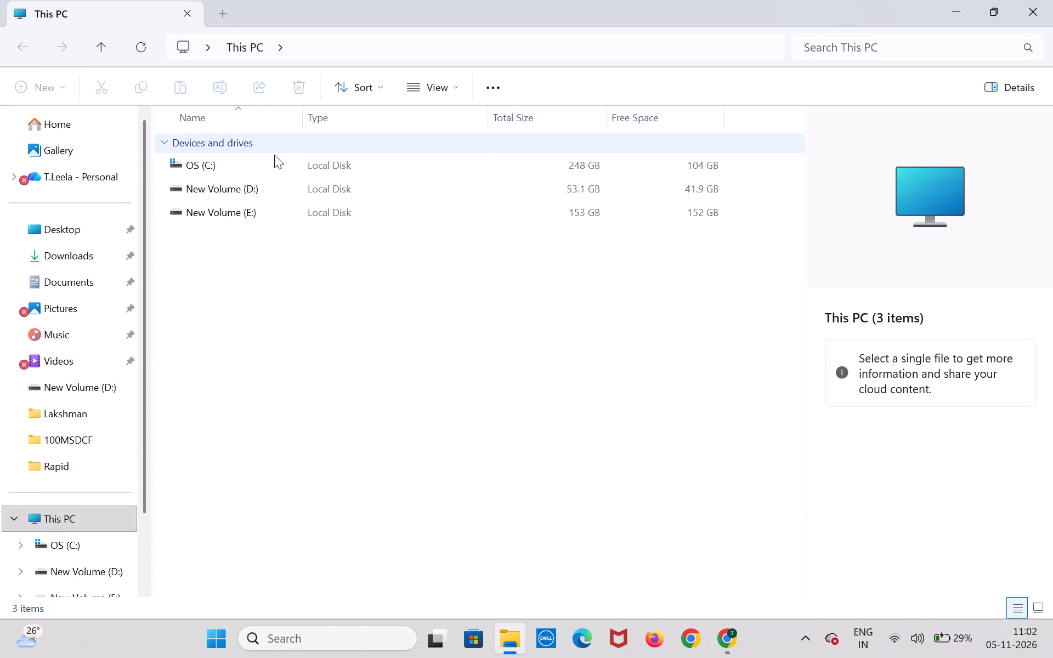
{"action": "double_click", "coordinate": [274, 181]}
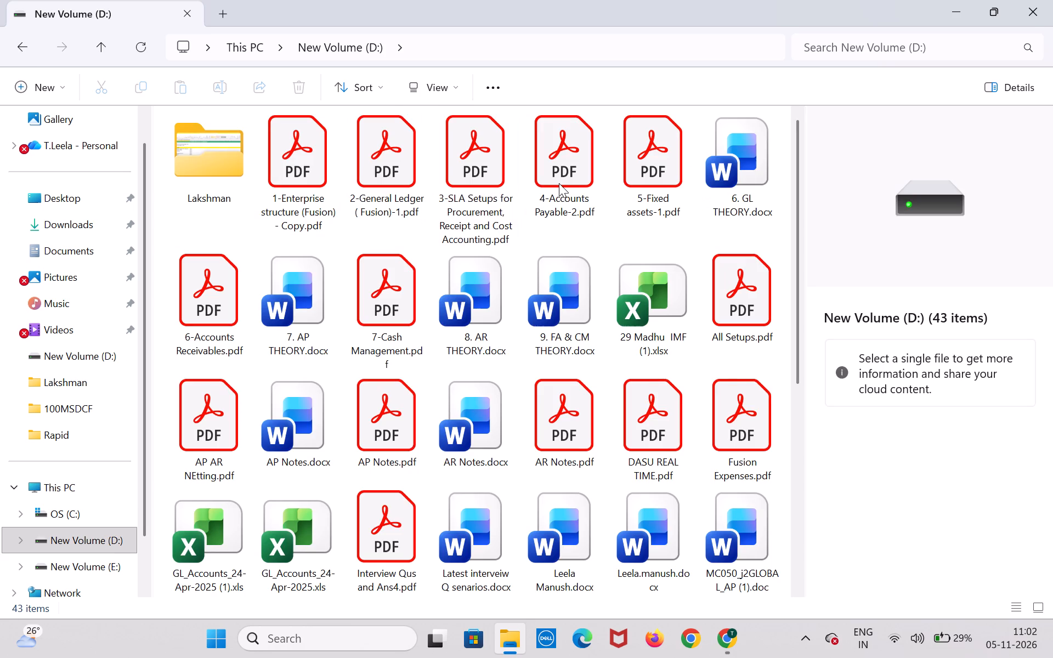
{"action": "double_click", "coordinate": [562, 183]}
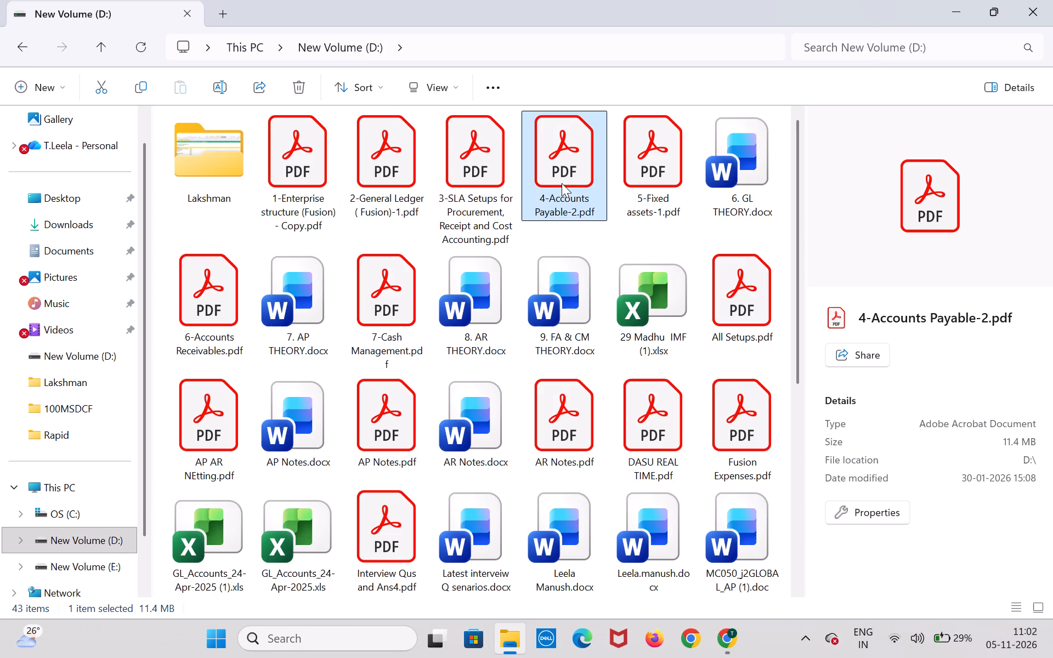
{"action": "double_click", "coordinate": [562, 183]}
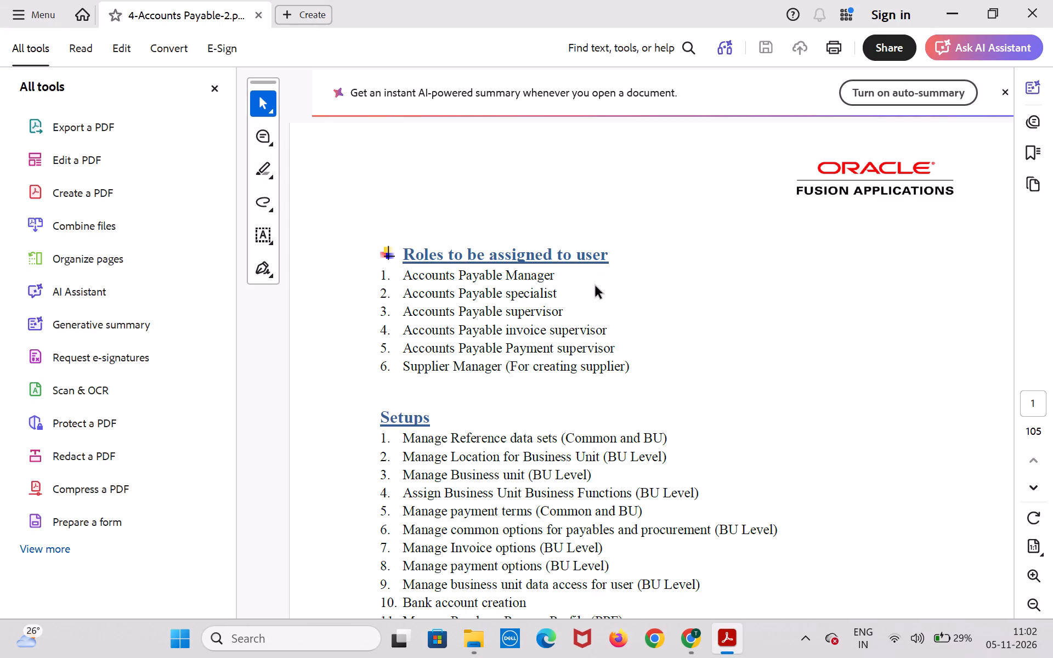
Read through the Accounts Payable guide's setup instructions, from user roles and reference data sets to business units and bank creation.
{"action": "scroll", "coordinate": [601, 345], "scroll_direction": "down", "scroll_amount": 6}
{"action": "scroll", "coordinate": [604, 345], "scroll_direction": "up", "scroll_amount": 1}
{"action": "scroll", "coordinate": [604, 345], "scroll_direction": "down", "scroll_amount": 12}
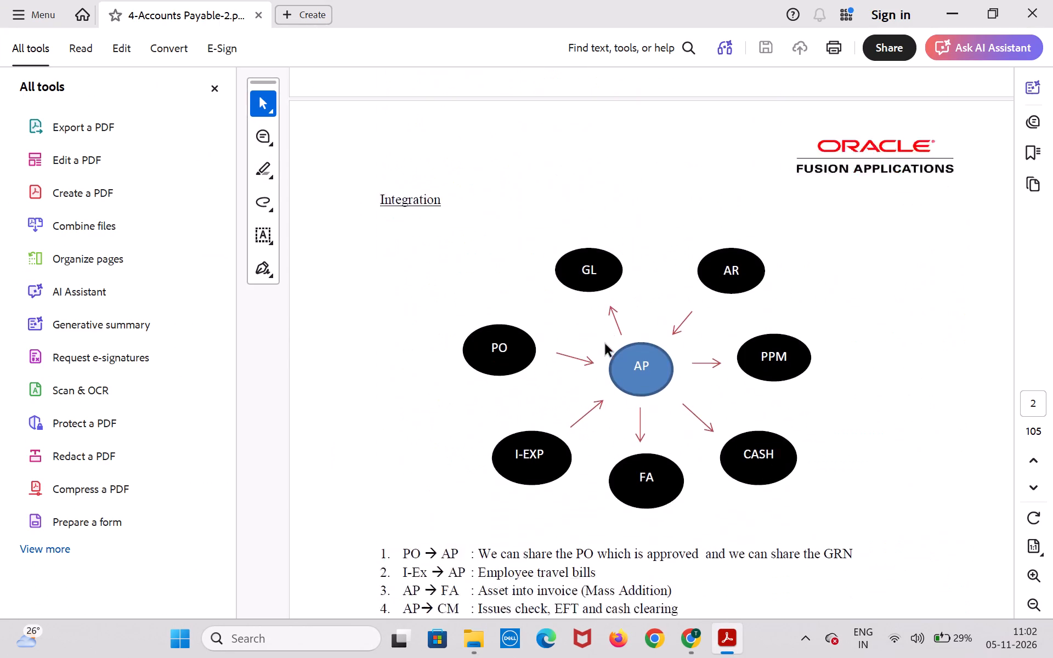
{"action": "scroll", "coordinate": [605, 344], "scroll_direction": "down", "scroll_amount": 15}
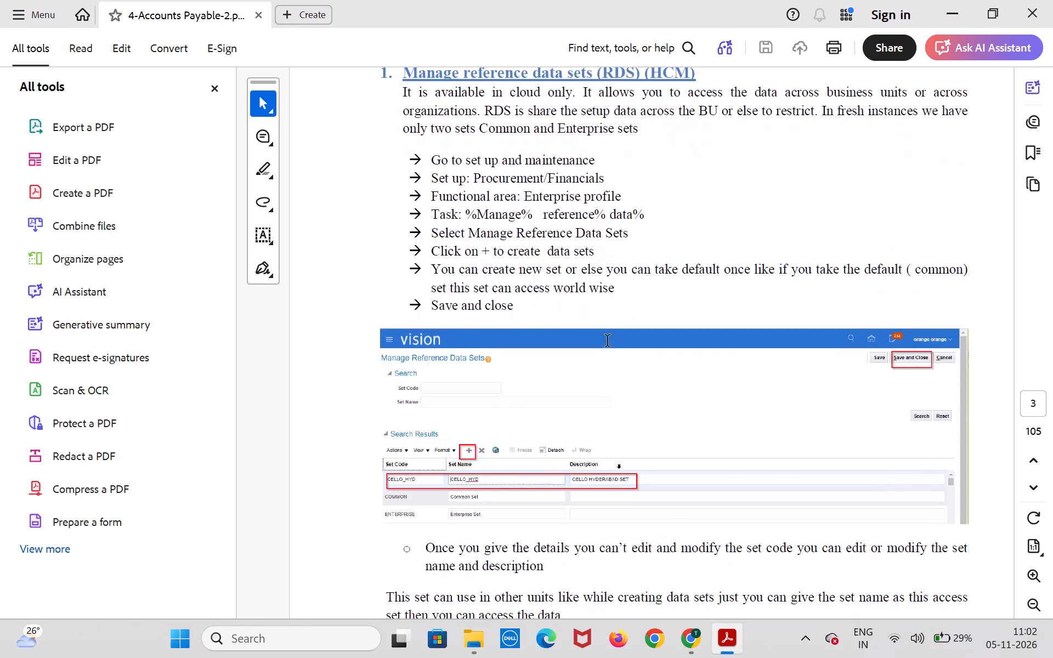
{"action": "scroll", "coordinate": [608, 342], "scroll_direction": "down", "scroll_amount": 16}
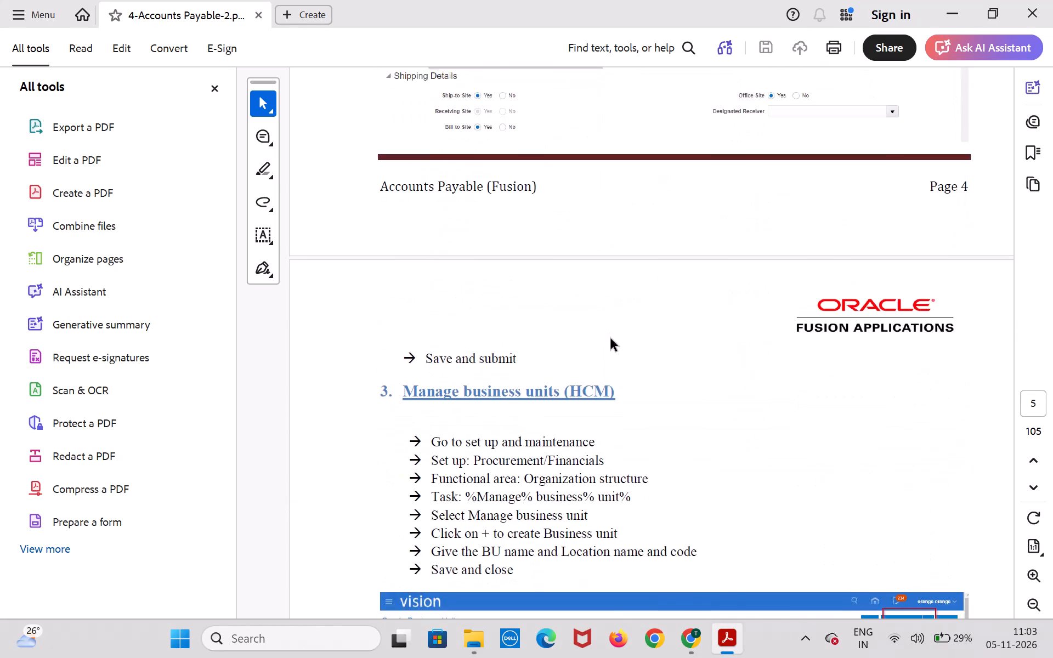
{"action": "scroll", "coordinate": [611, 339], "scroll_direction": "down", "scroll_amount": 11}
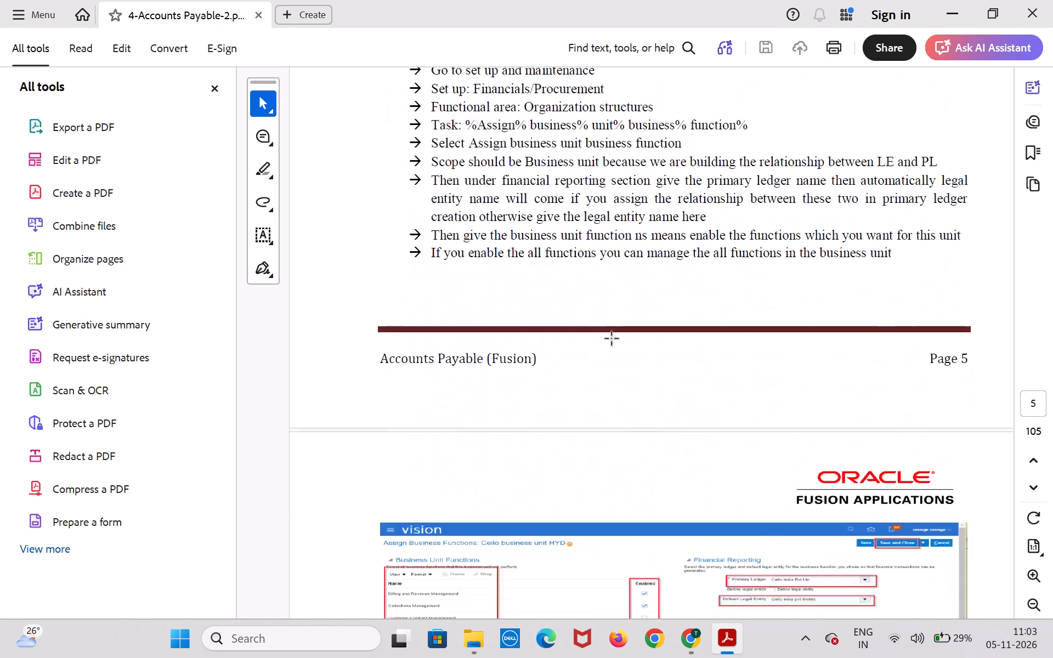
{"action": "scroll", "coordinate": [613, 339], "scroll_direction": "down", "scroll_amount": 5}
{"action": "scroll", "coordinate": [613, 338], "scroll_direction": "up", "scroll_amount": 4}
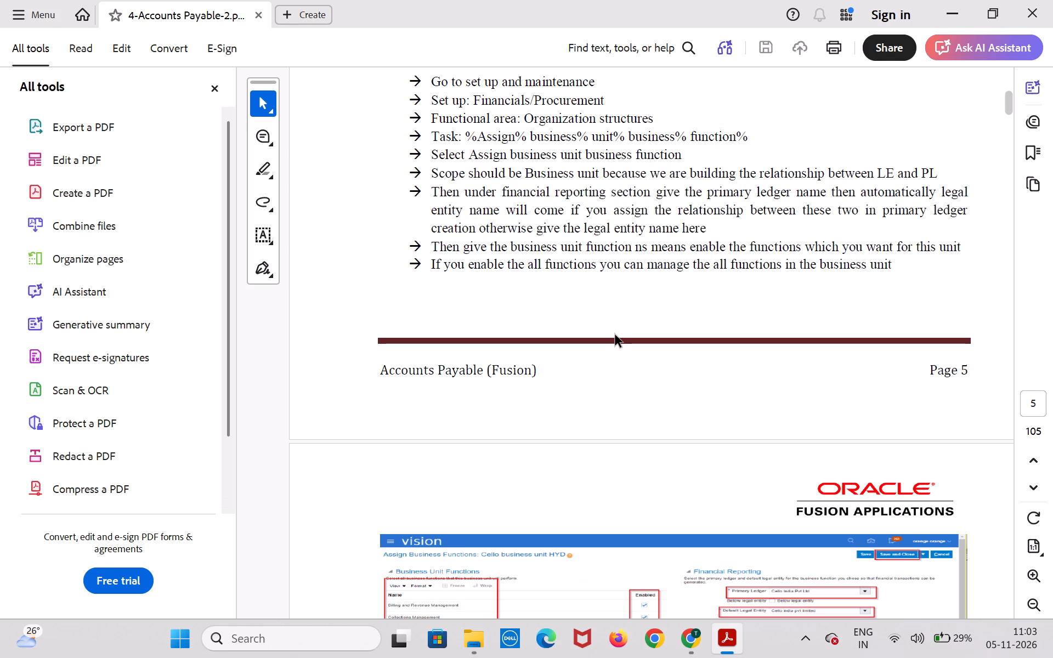
{"action": "scroll", "coordinate": [615, 335], "scroll_direction": "down", "scroll_amount": 11}
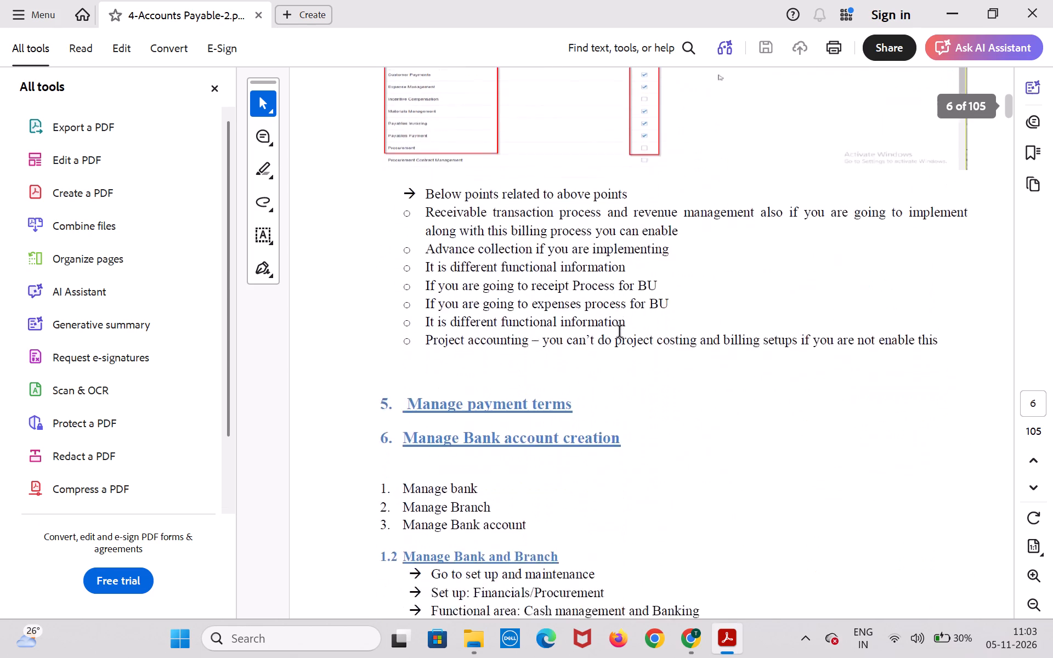
{"action": "scroll", "coordinate": [620, 332], "scroll_direction": "down", "scroll_amount": 2}
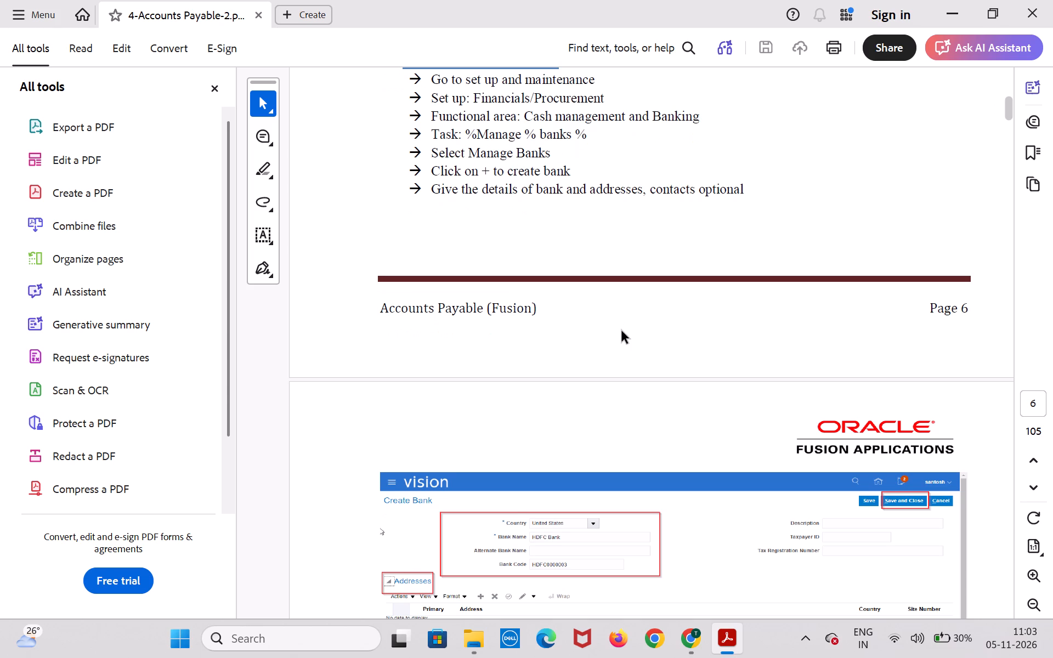
Switch to Chrome, search Google for movierulz in a new tab and open the 5movierulz.financial site.
{"action": "left_click", "coordinate": [700, 646]}
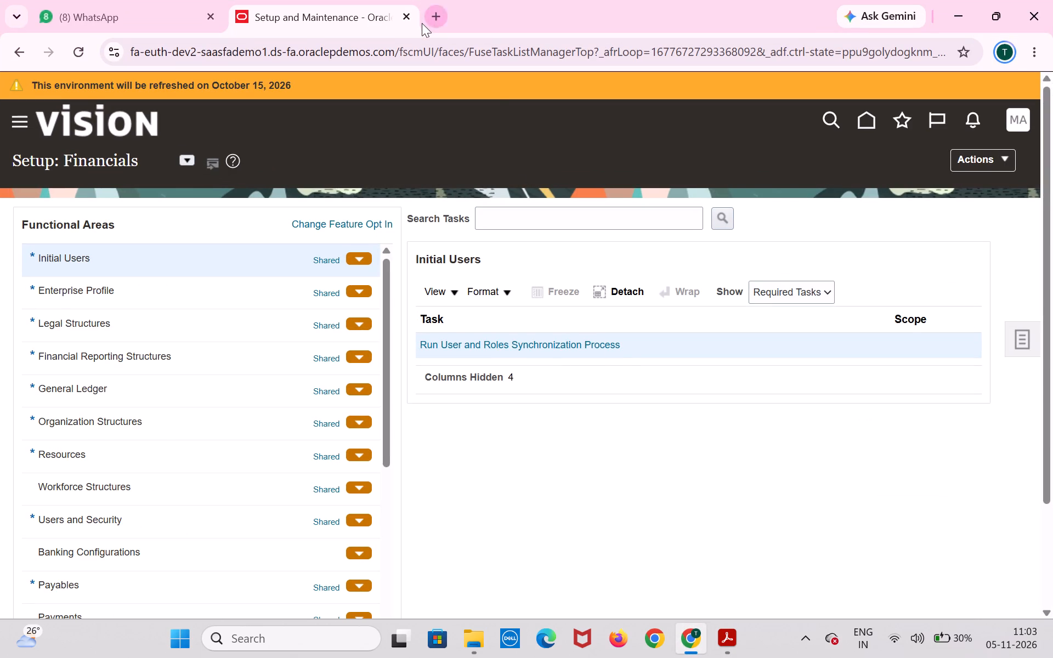
{"action": "left_click", "coordinate": [434, 17]}
{"action": "left_click", "coordinate": [523, 321]}
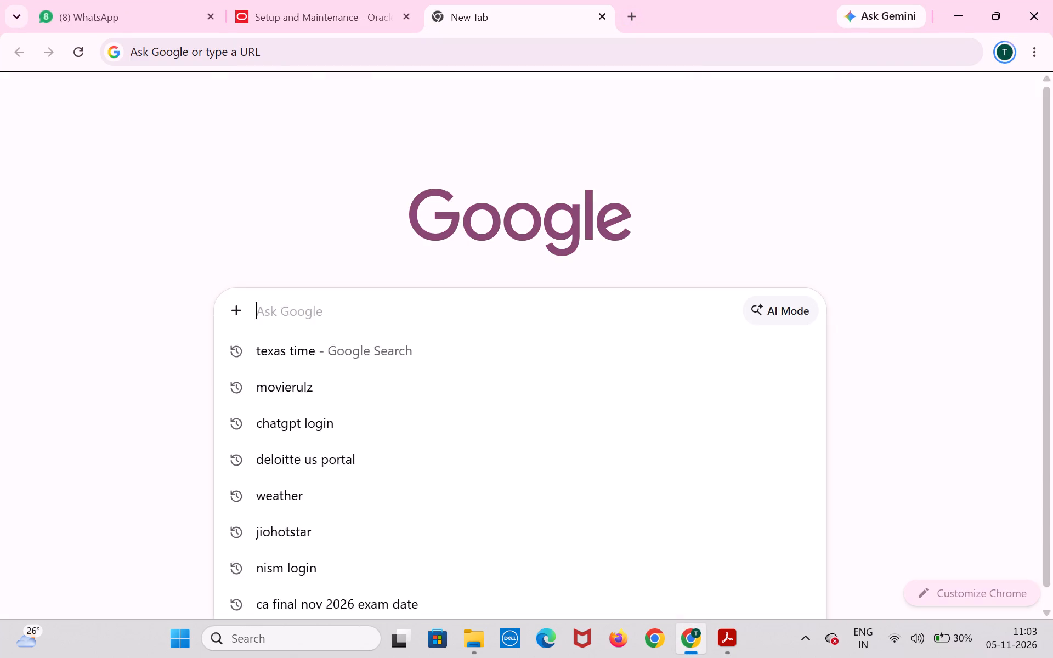
{"action": "left_click", "coordinate": [528, 372]}
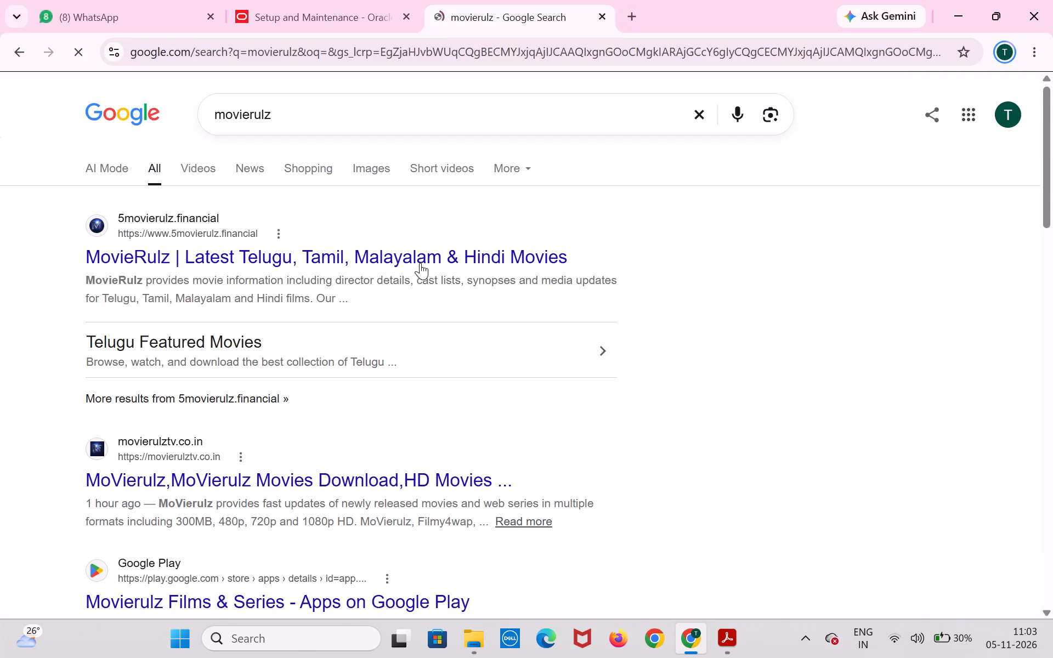
{"action": "left_click", "coordinate": [421, 262]}
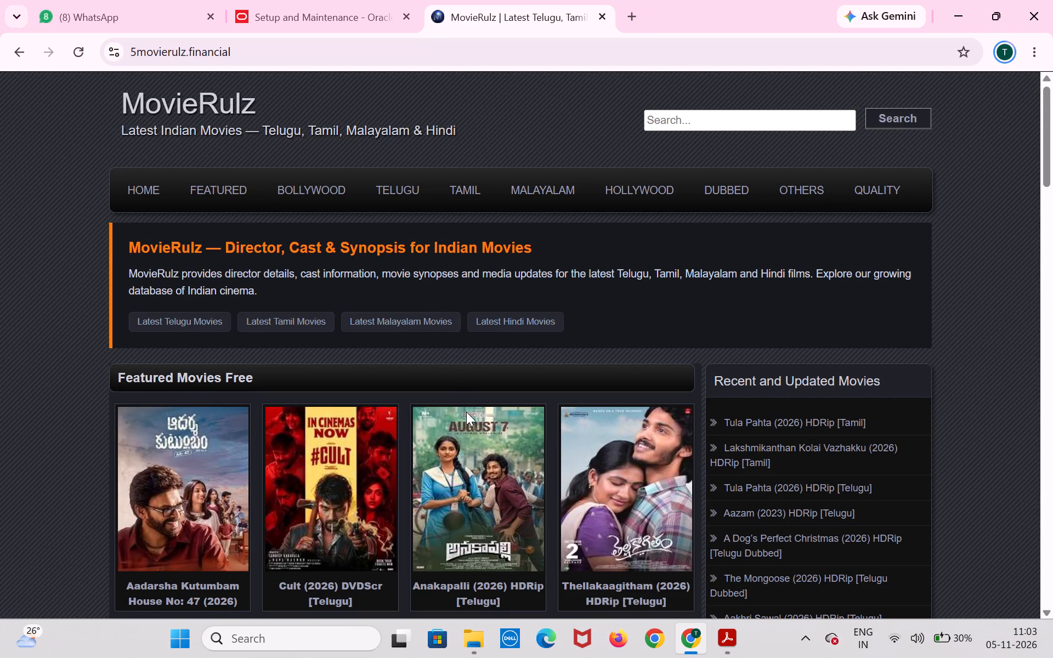
Browse the featured and latest movie listings on the MovieRulz home page.
{"action": "scroll", "coordinate": [467, 414], "scroll_direction": "down", "scroll_amount": 5}
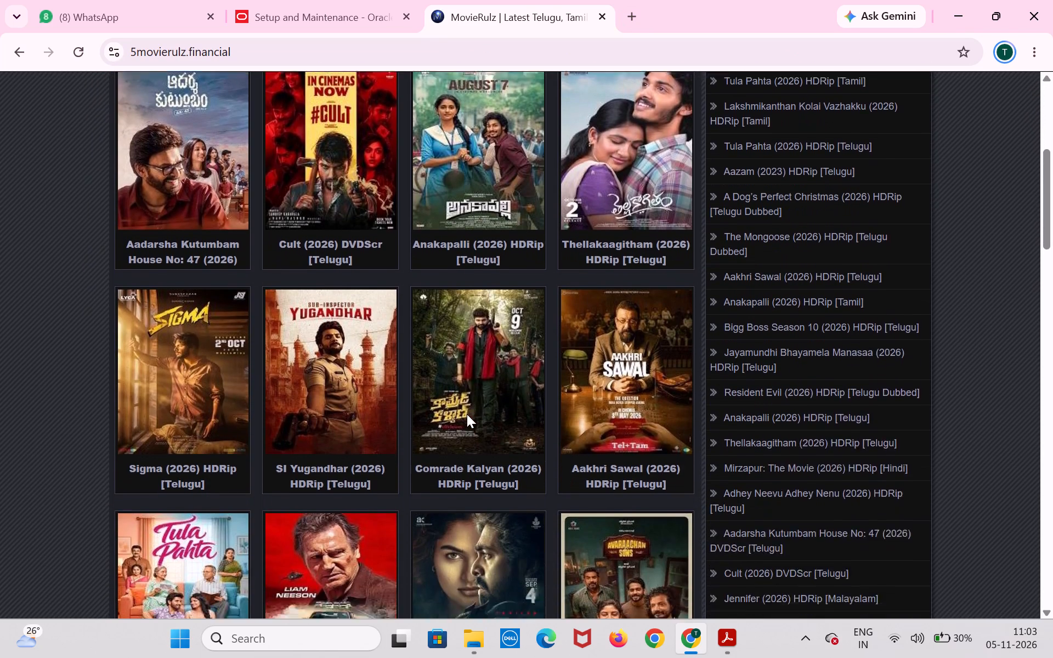
{"action": "scroll", "coordinate": [467, 414], "scroll_direction": "down", "scroll_amount": 5}
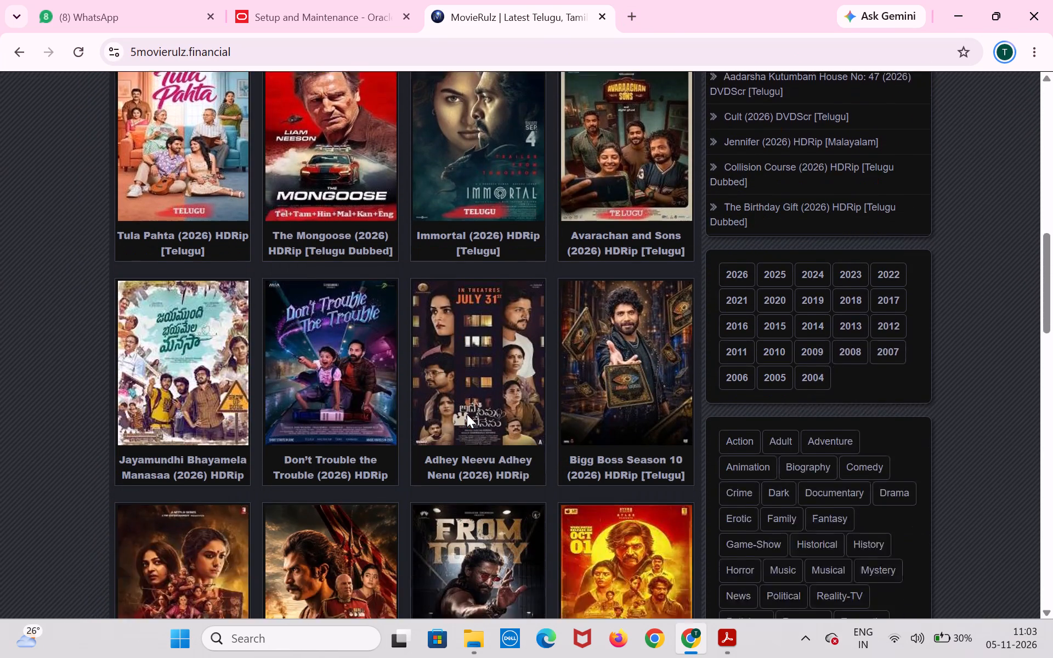
{"action": "scroll", "coordinate": [467, 414], "scroll_direction": "down", "scroll_amount": 5}
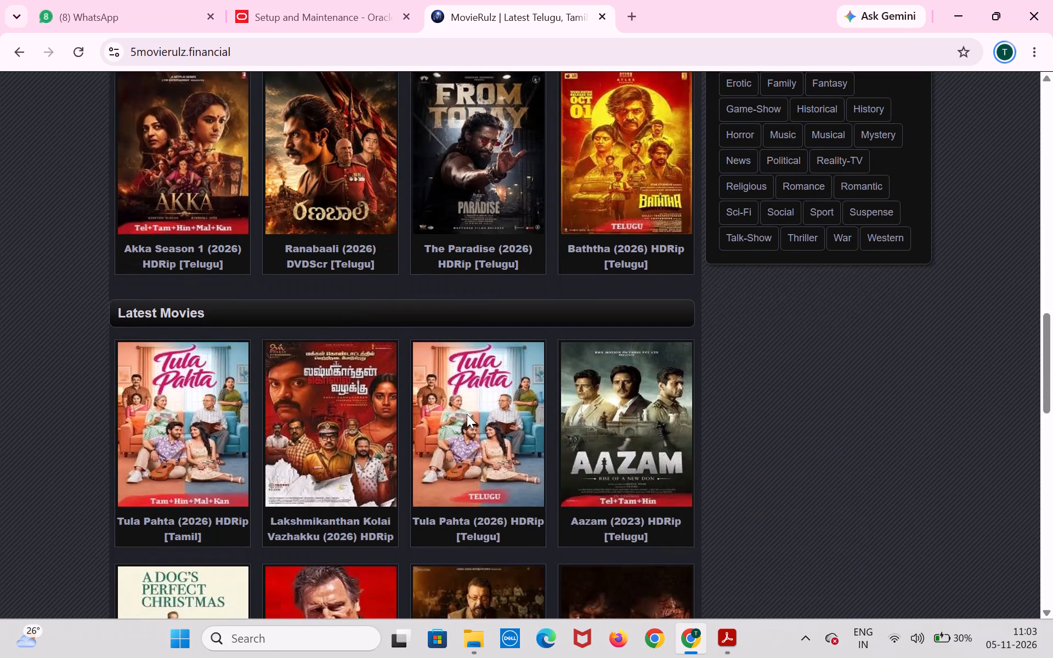
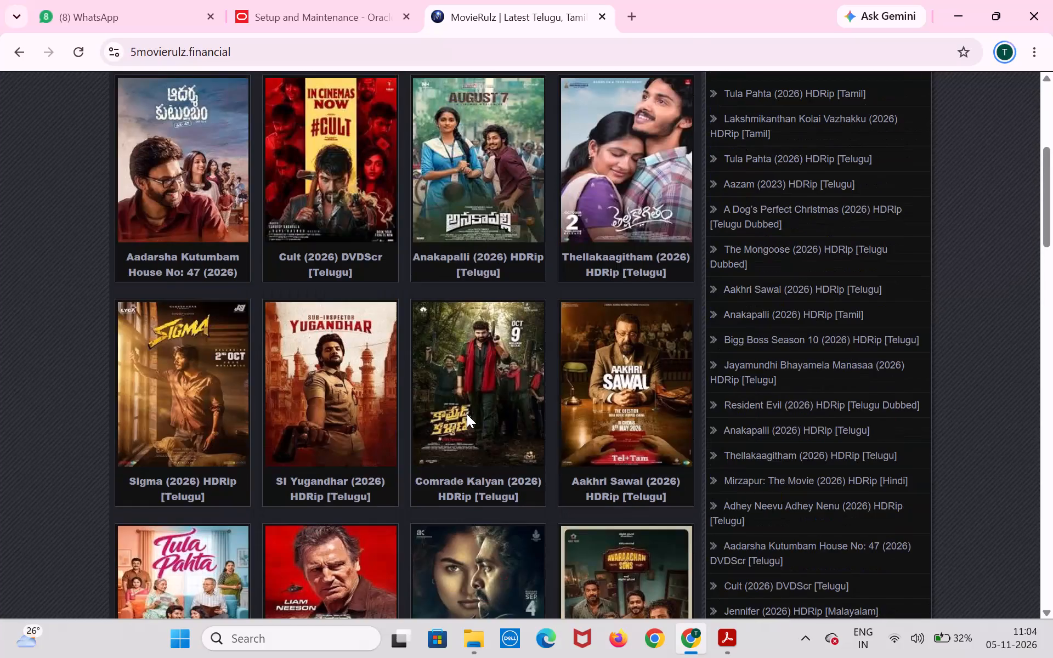
Return to the top of the MovieRulz home page and close its tab.
{"action": "scroll", "coordinate": [467, 414], "scroll_direction": "up", "scroll_amount": 10}
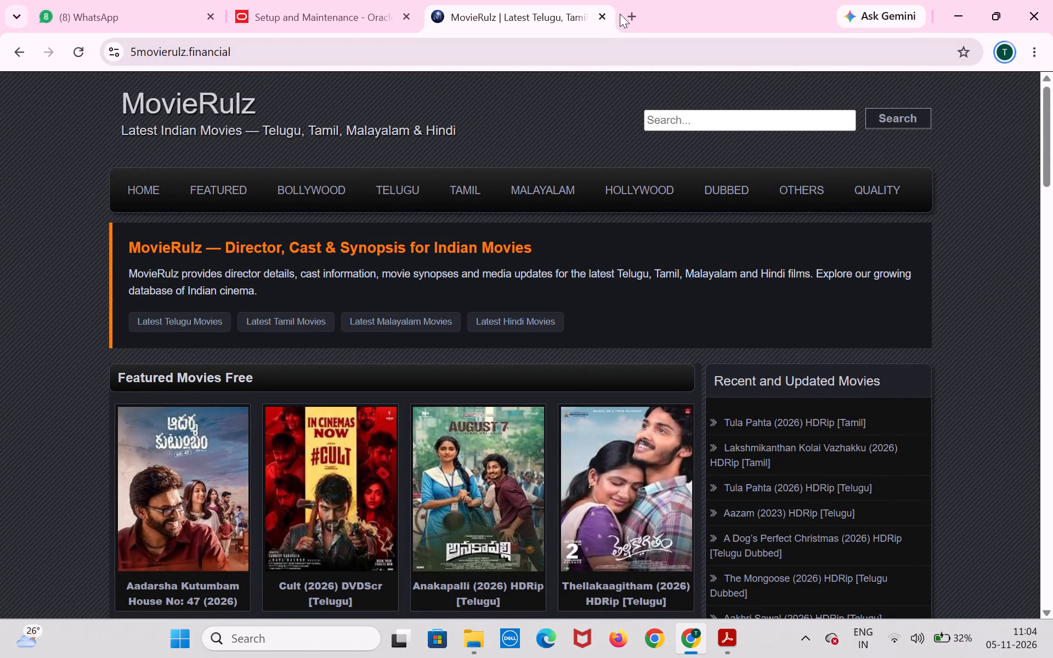
{"action": "left_click", "coordinate": [603, 16]}
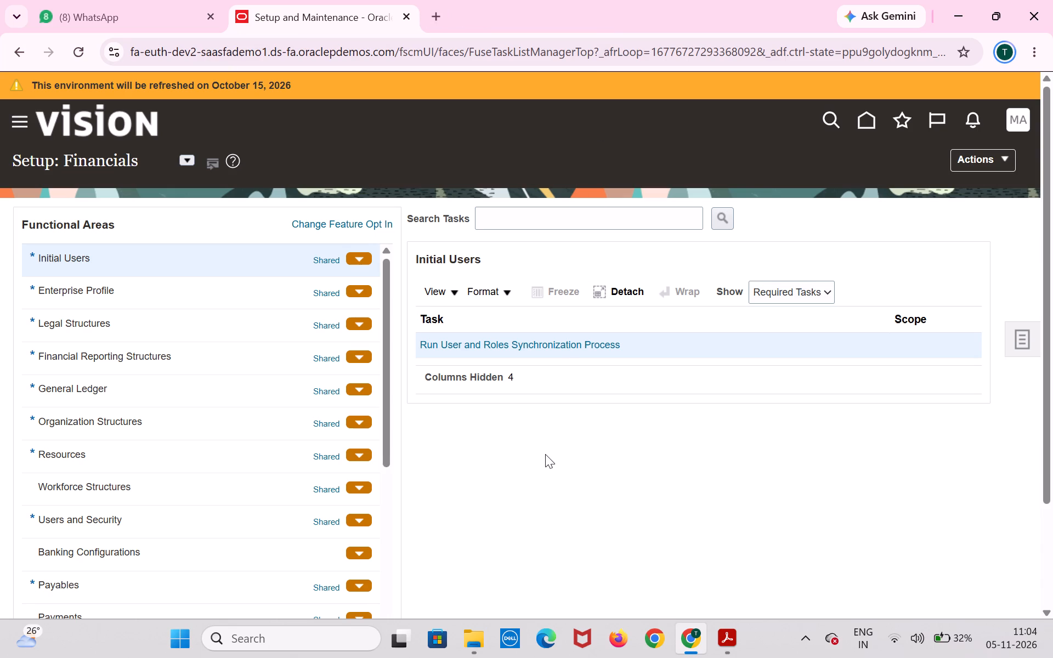
Switch to the Accounts Payable PDF and read from bank and branch creation through bank accounts, payment terms and common options to Manage invoice options.
{"action": "left_click", "coordinate": [730, 648]}
{"action": "left_click", "coordinate": [726, 648]}
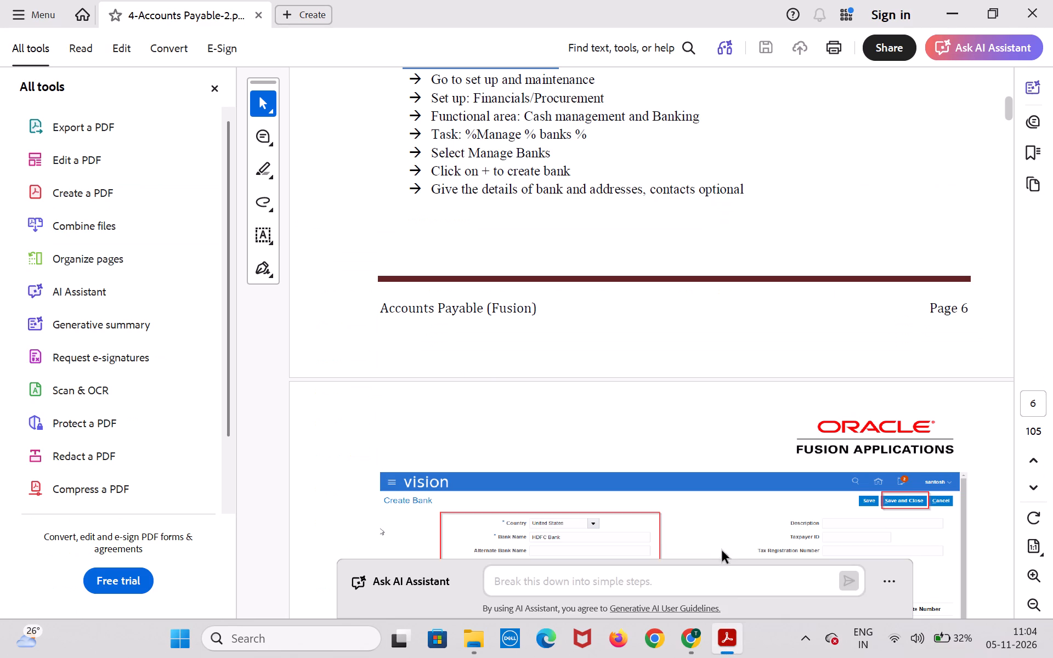
{"action": "scroll", "coordinate": [720, 540], "scroll_direction": "down", "scroll_amount": 8}
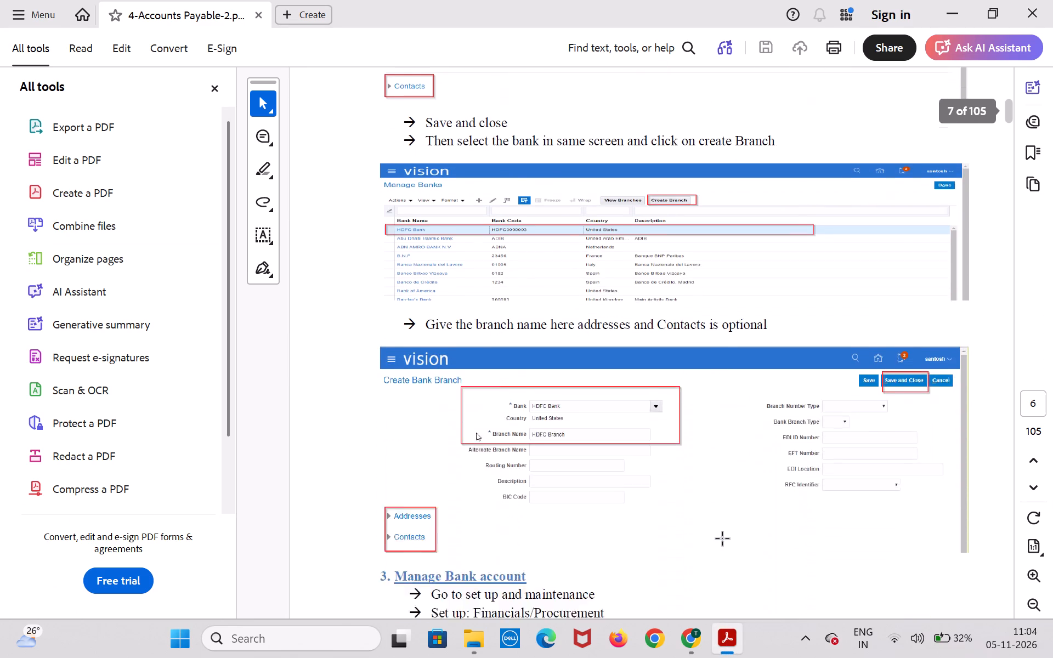
{"action": "scroll", "coordinate": [722, 539], "scroll_direction": "down", "scroll_amount": 3}
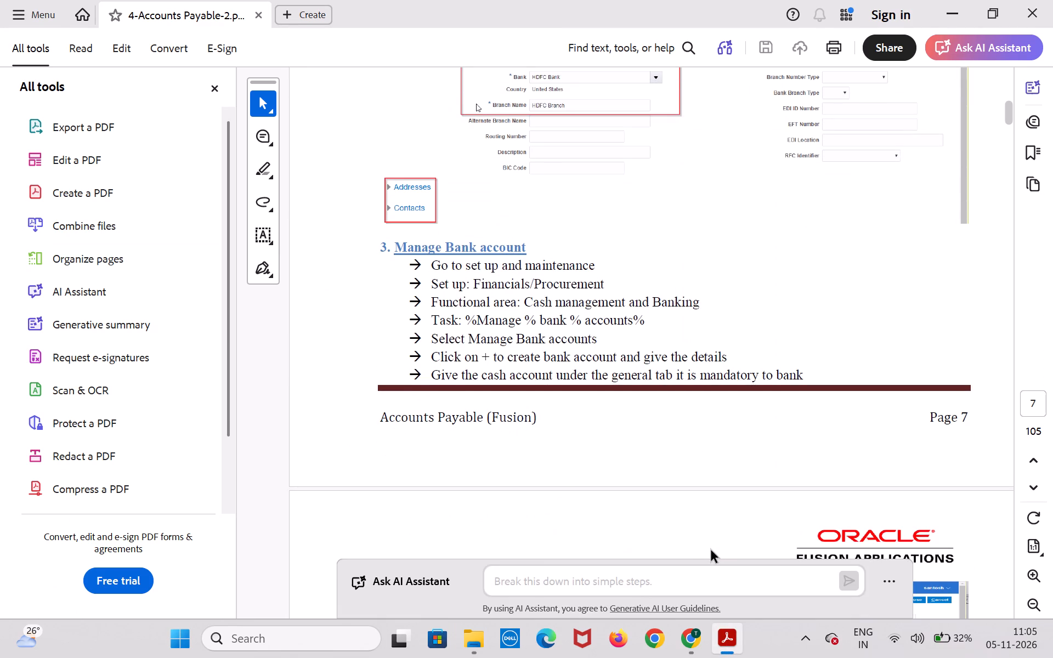
{"action": "scroll", "coordinate": [718, 546], "scroll_direction": "down", "scroll_amount": 15}
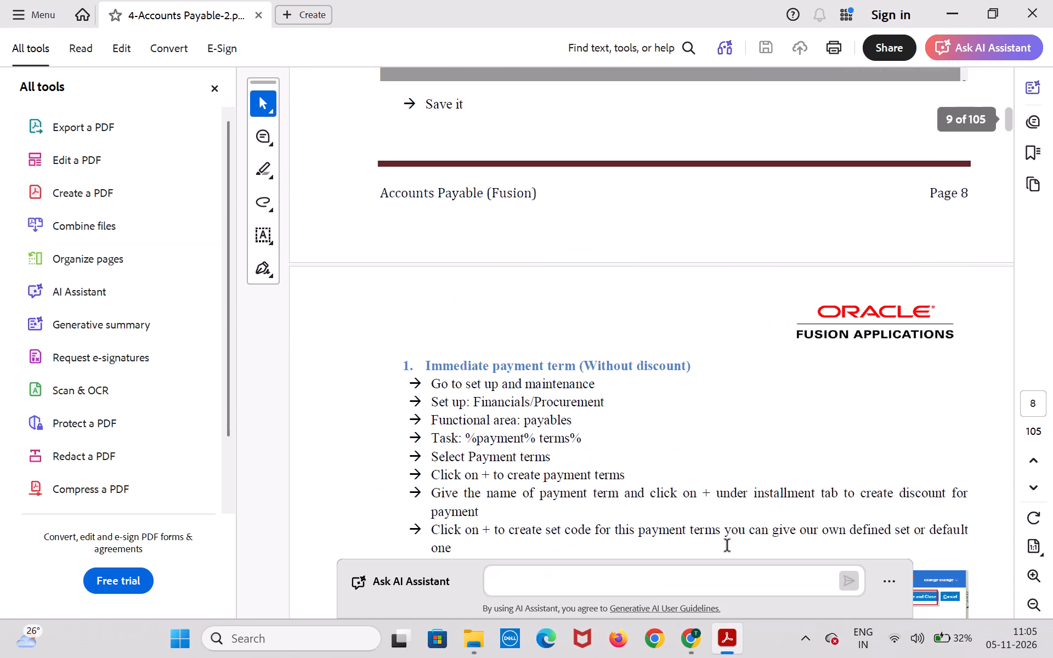
{"action": "scroll", "coordinate": [729, 545], "scroll_direction": "down", "scroll_amount": 15}
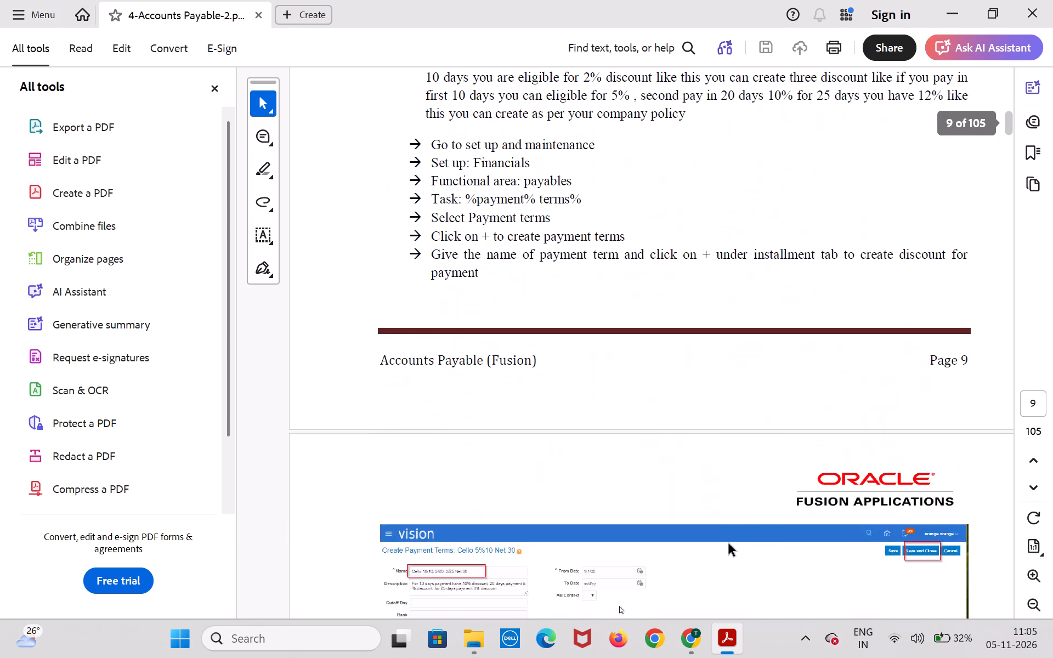
{"action": "scroll", "coordinate": [729, 543], "scroll_direction": "down", "scroll_amount": 6}
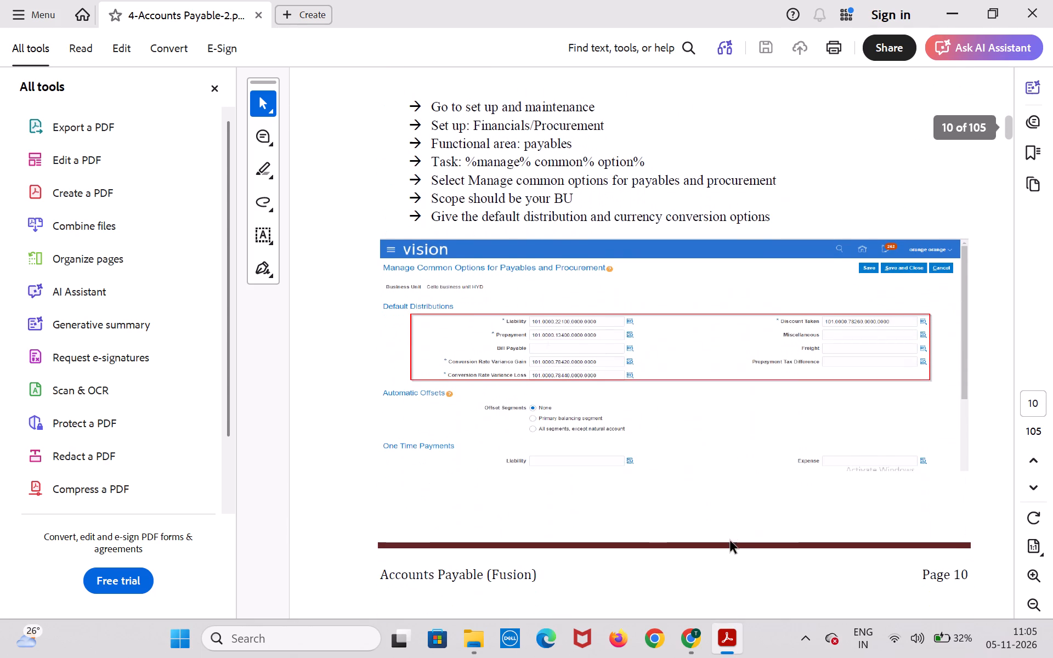
{"action": "scroll", "coordinate": [733, 541], "scroll_direction": "up", "scroll_amount": 1}
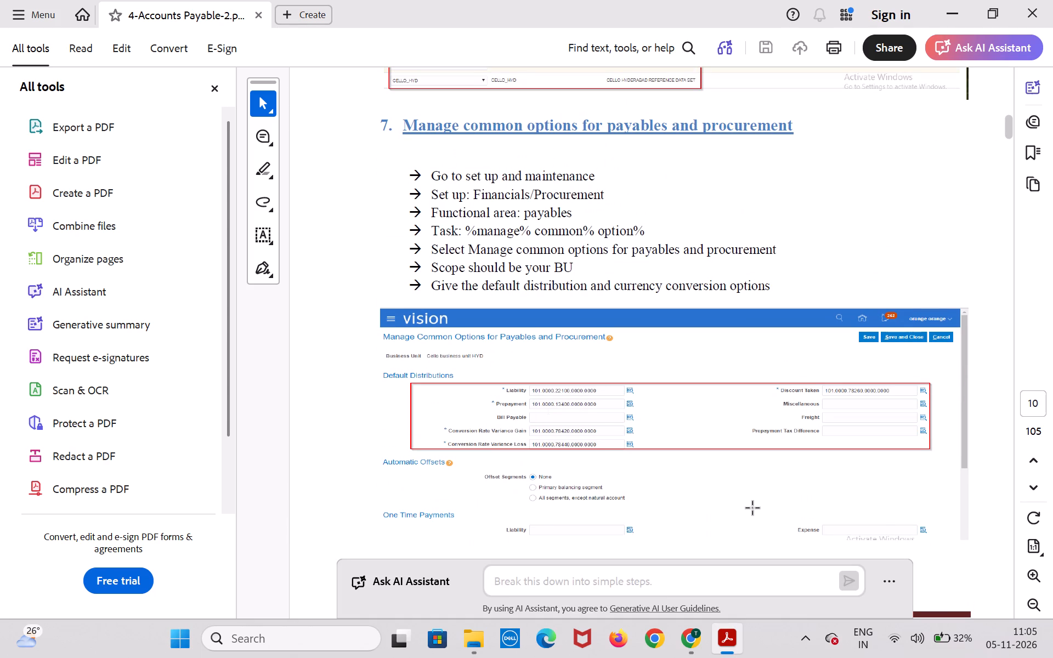
{"action": "scroll", "coordinate": [755, 505], "scroll_direction": "down", "scroll_amount": 10}
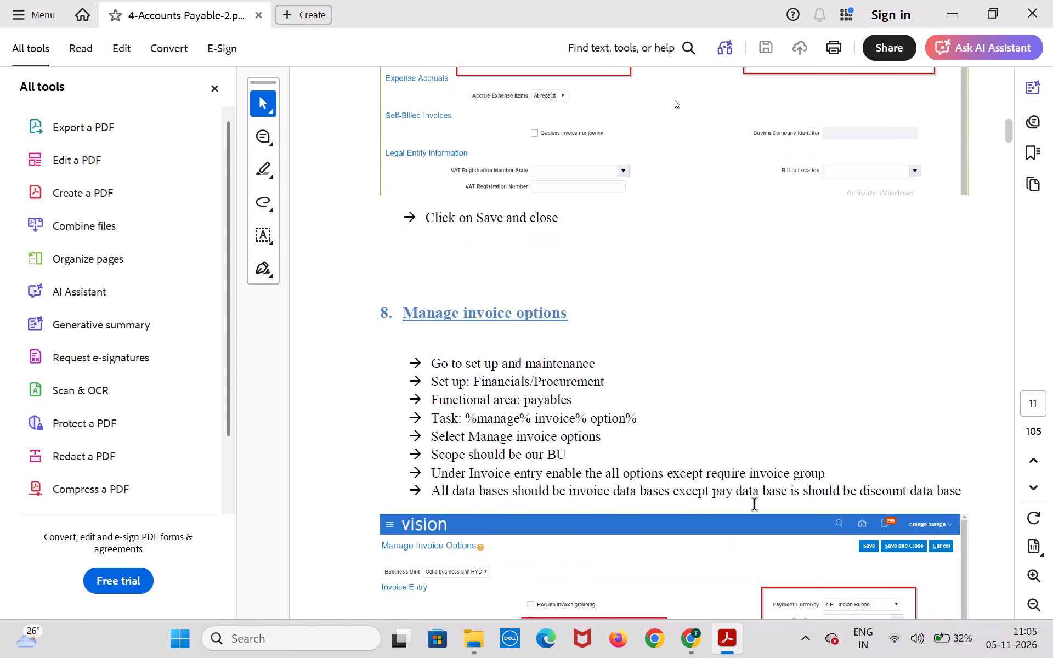
{"action": "scroll", "coordinate": [755, 505], "scroll_direction": "down", "scroll_amount": 3}
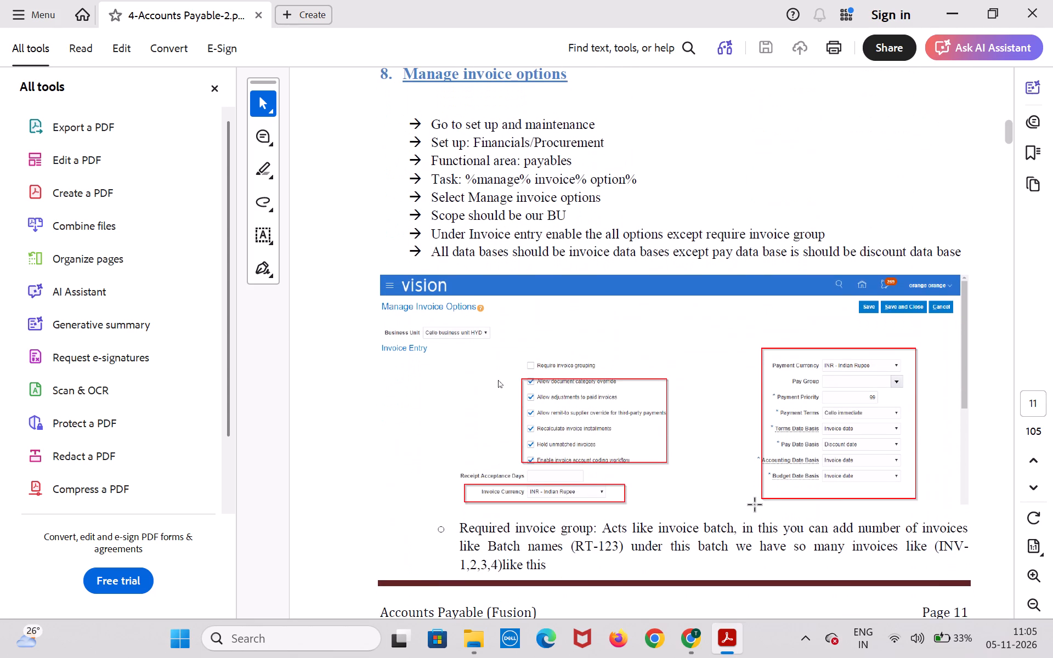
Switch to Chrome, search the setup tasks for "manage invoice options" and open Manage Invoice Options for Tata business unit.
{"action": "left_click", "coordinate": [706, 637]}
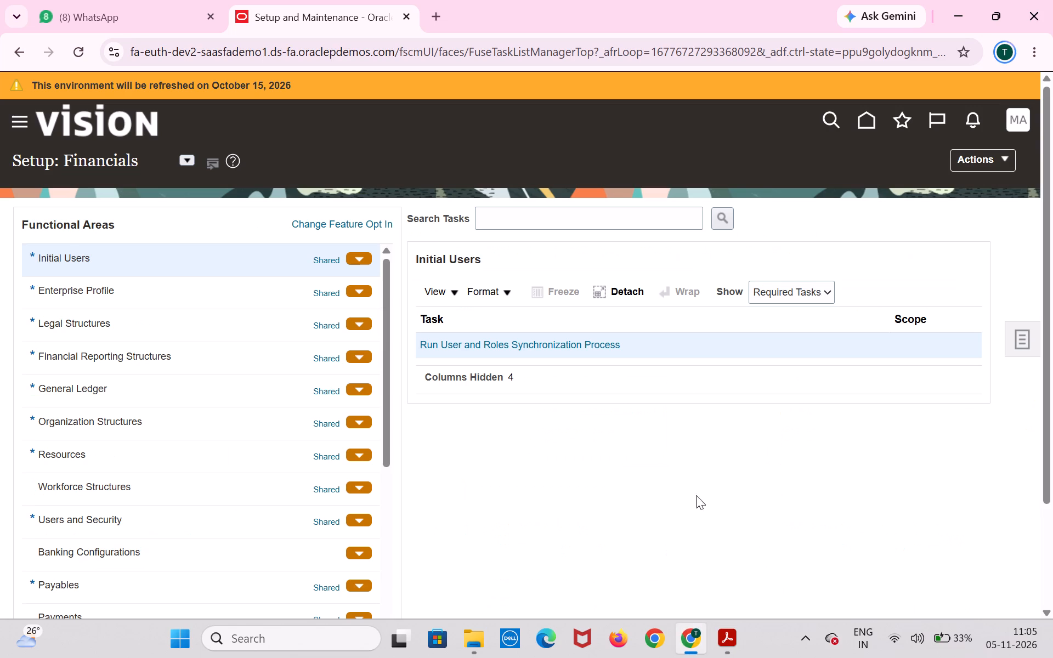
{"action": "left_click", "coordinate": [631, 211]}
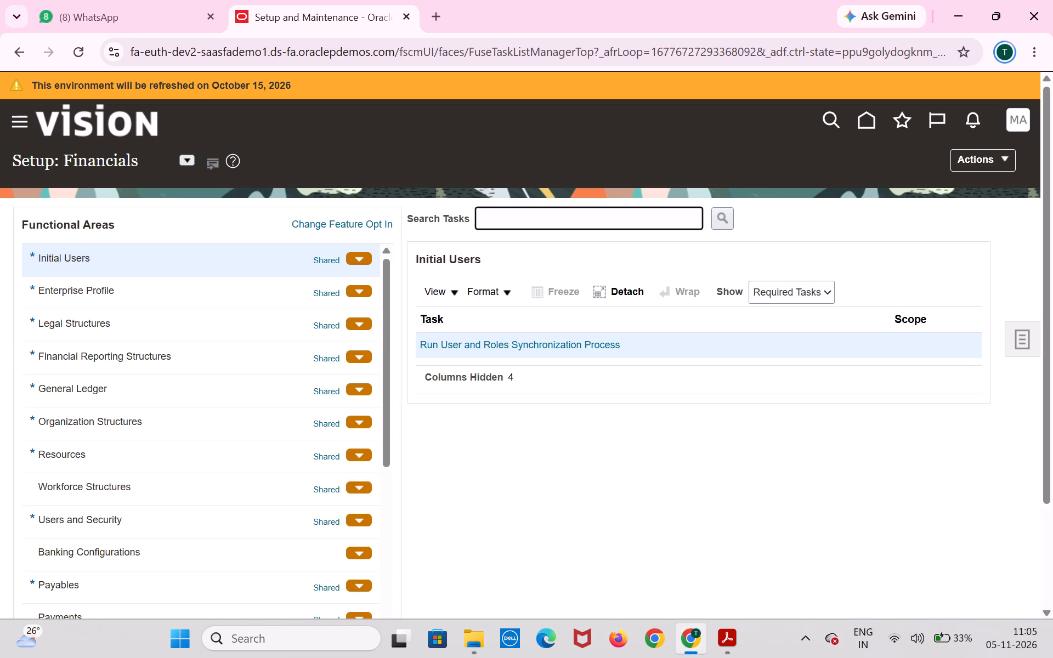
{"action": "type", "text": "man"}
{"action": "type", "text": "age"}
{"action": "key", "text": "space"}
{"action": "type", "text": "invoice"}
{"action": "key", "text": "space"}
{"action": "type", "text": "op"}
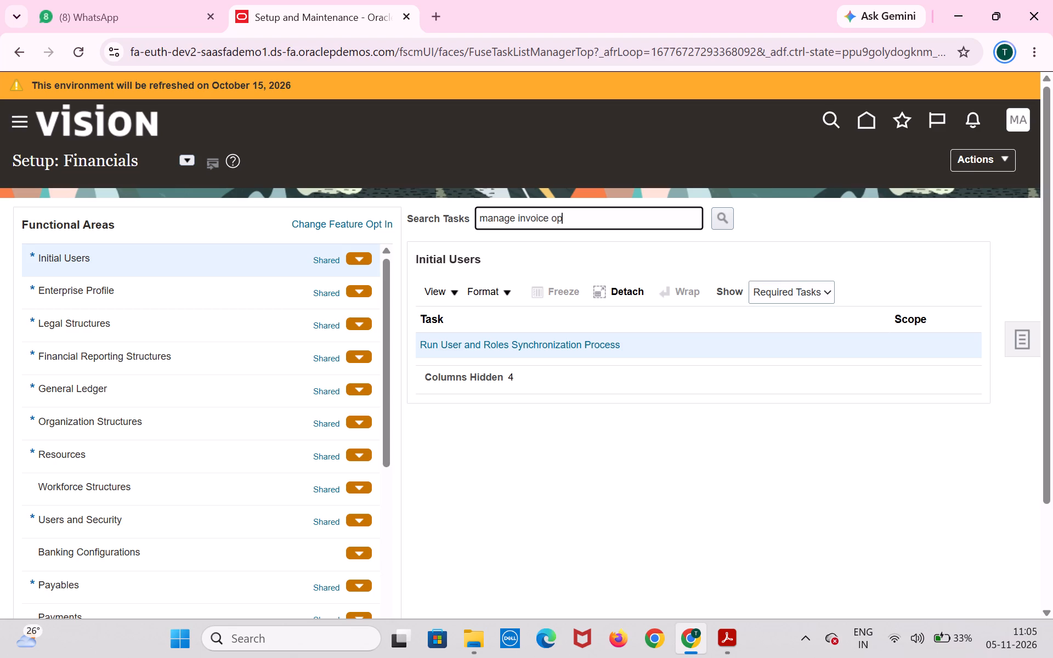
{"action": "type", "text": "tions"}
{"action": "key", "text": "Return"}
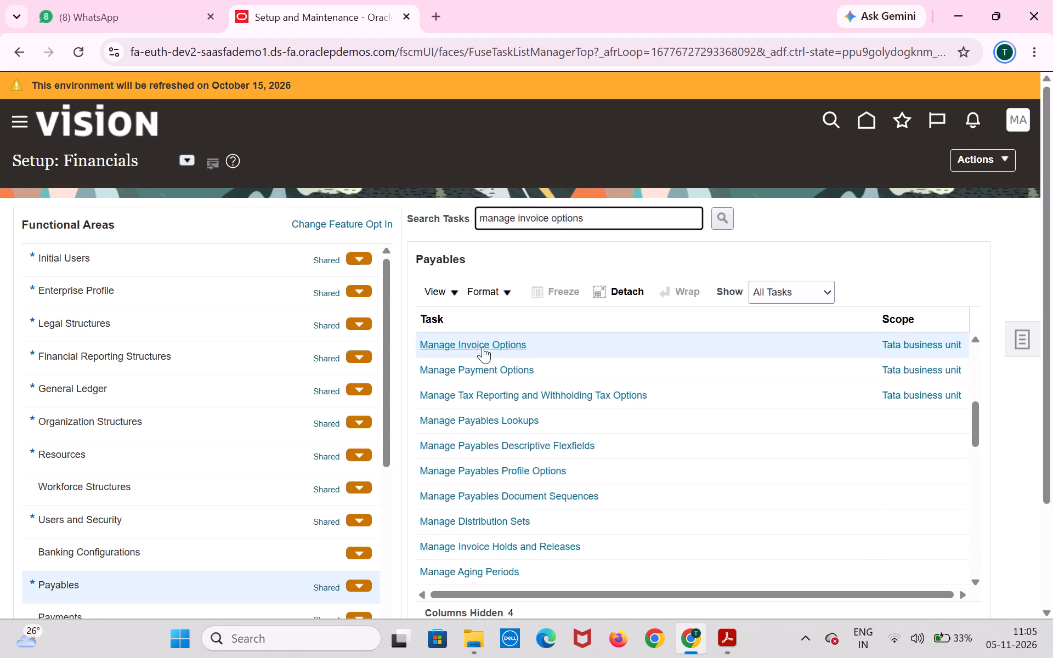
{"action": "left_click", "coordinate": [483, 344]}
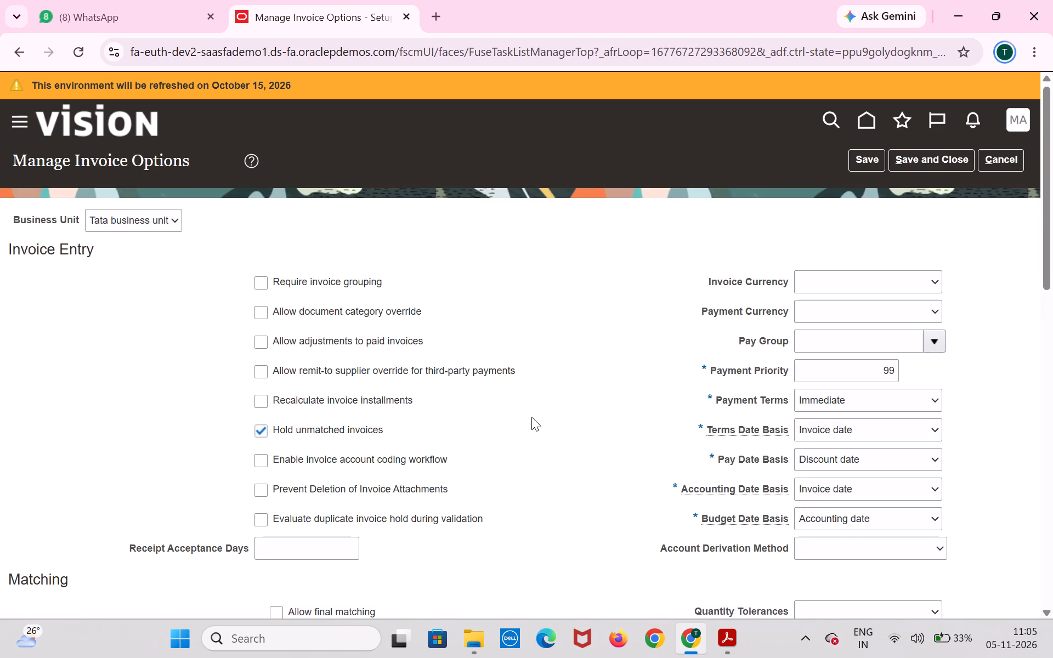
Examine the Manage Invoice Options sections from Matching to Self-Service Invoices, including the Payment Terms choices under Payment Request.
{"action": "scroll", "coordinate": [535, 417], "scroll_direction": "down", "scroll_amount": 7}
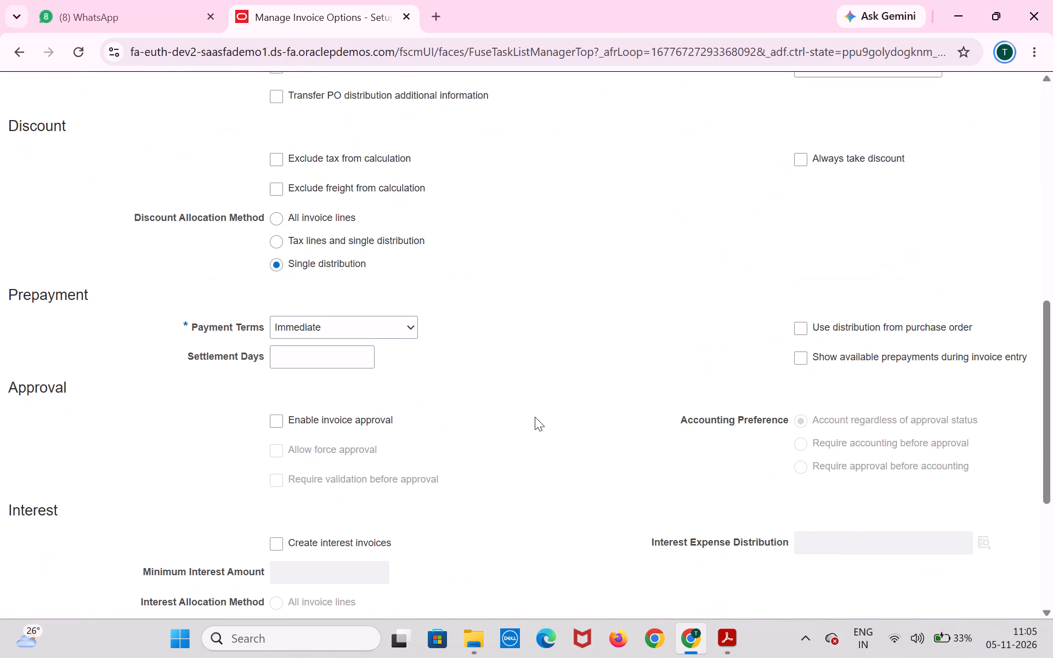
{"action": "scroll", "coordinate": [535, 417], "scroll_direction": "down", "scroll_amount": 11}
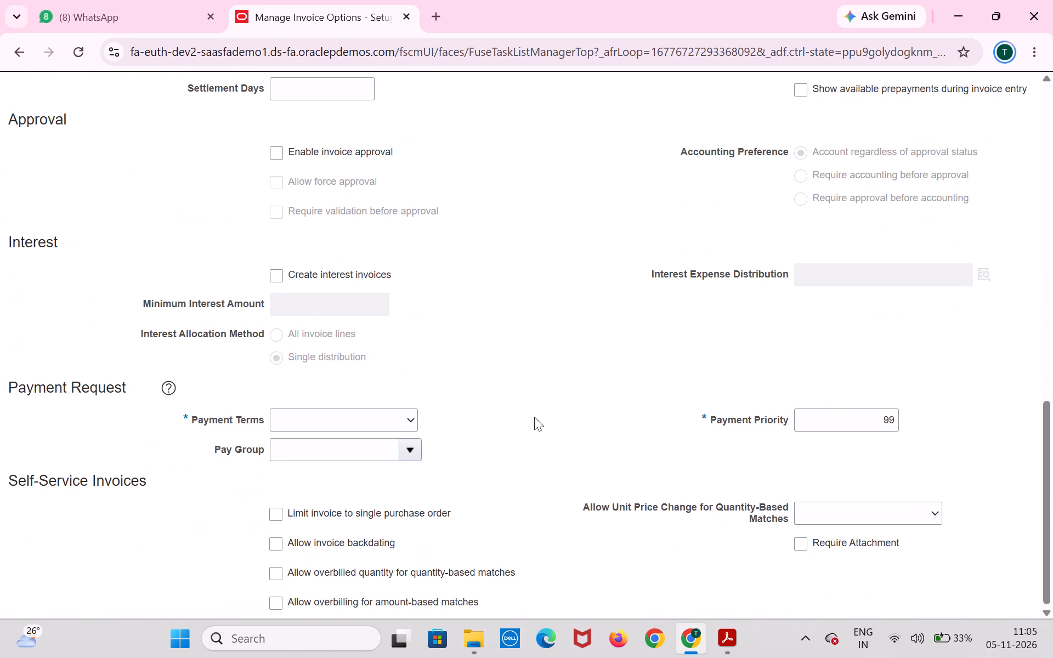
{"action": "scroll", "coordinate": [534, 417], "scroll_direction": "down", "scroll_amount": 2}
{"action": "left_click", "coordinate": [411, 422]}
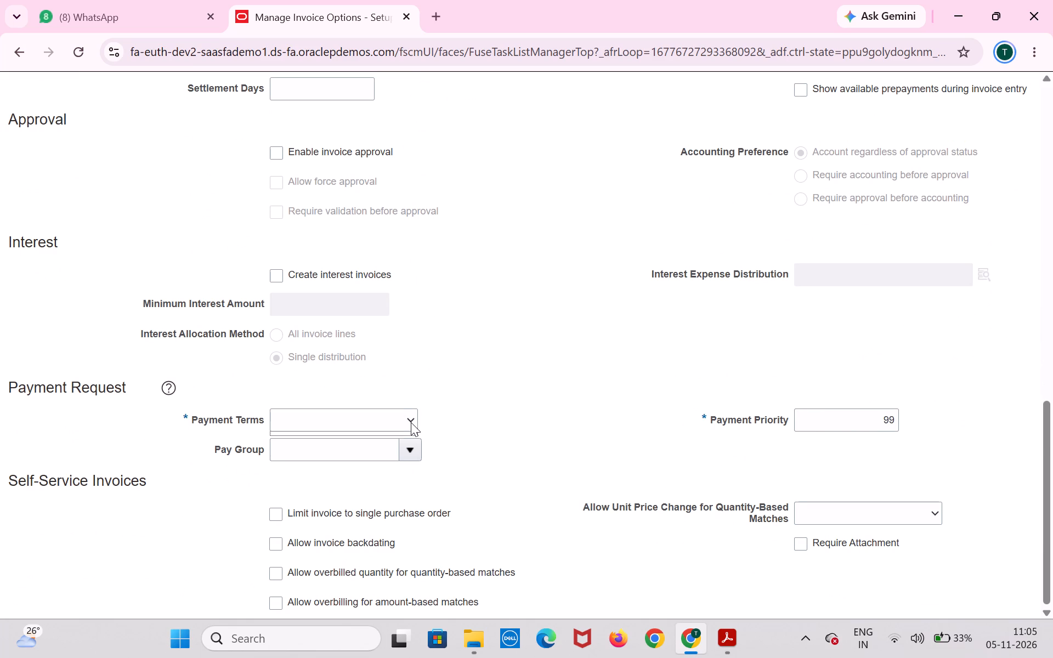
{"action": "left_click", "coordinate": [411, 422]}
{"action": "scroll", "coordinate": [440, 358], "scroll_direction": "up", "scroll_amount": 5}
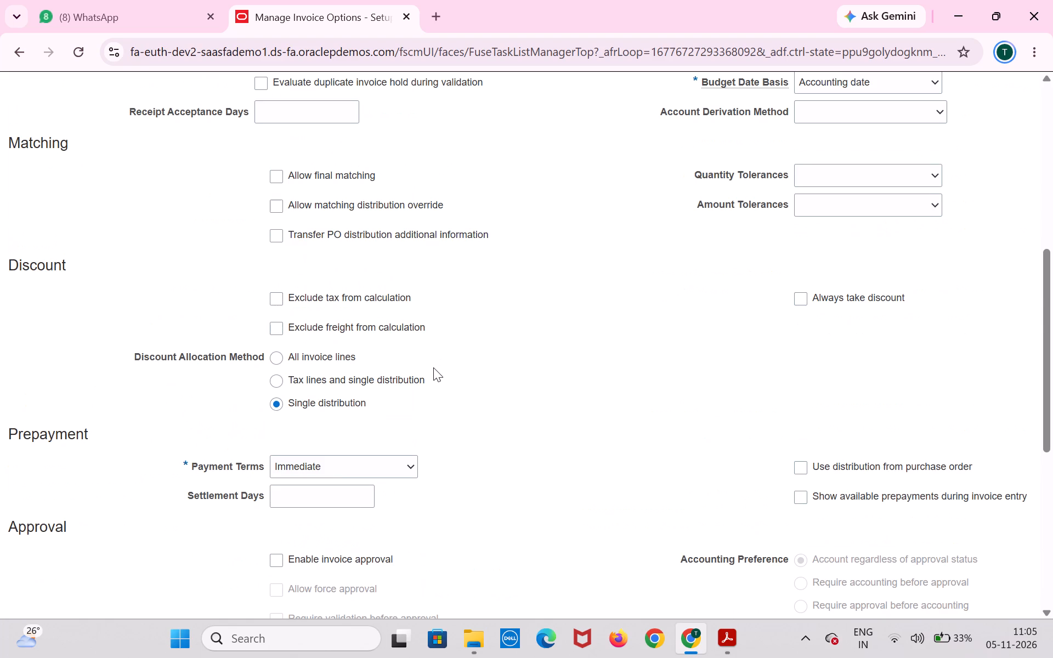
{"action": "scroll", "coordinate": [432, 368], "scroll_direction": "up", "scroll_amount": 7}
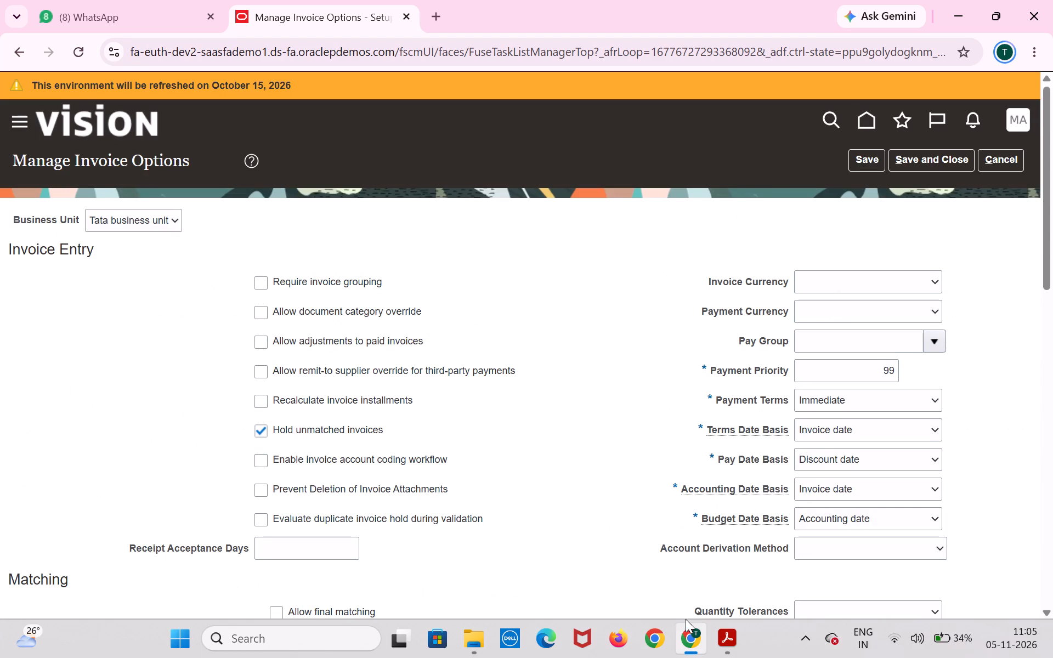
Turn on Enable invoice account coding workflow in the Invoice Entry options.
{"action": "left_click", "coordinate": [712, 633]}
{"action": "left_click", "coordinate": [253, 462]}
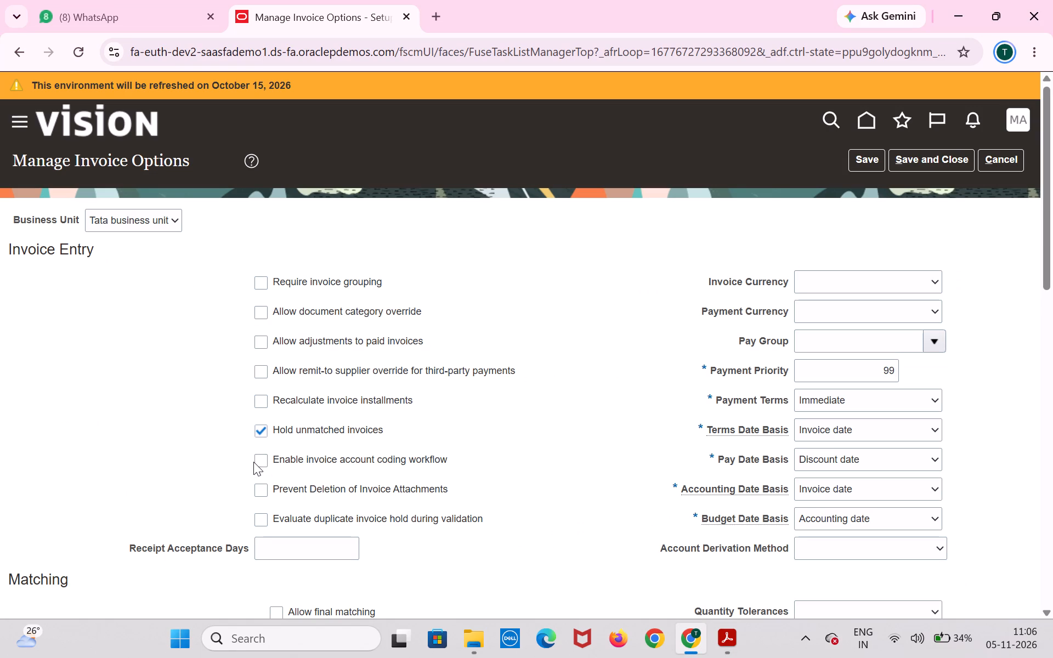
{"action": "left_click", "coordinate": [262, 462]}
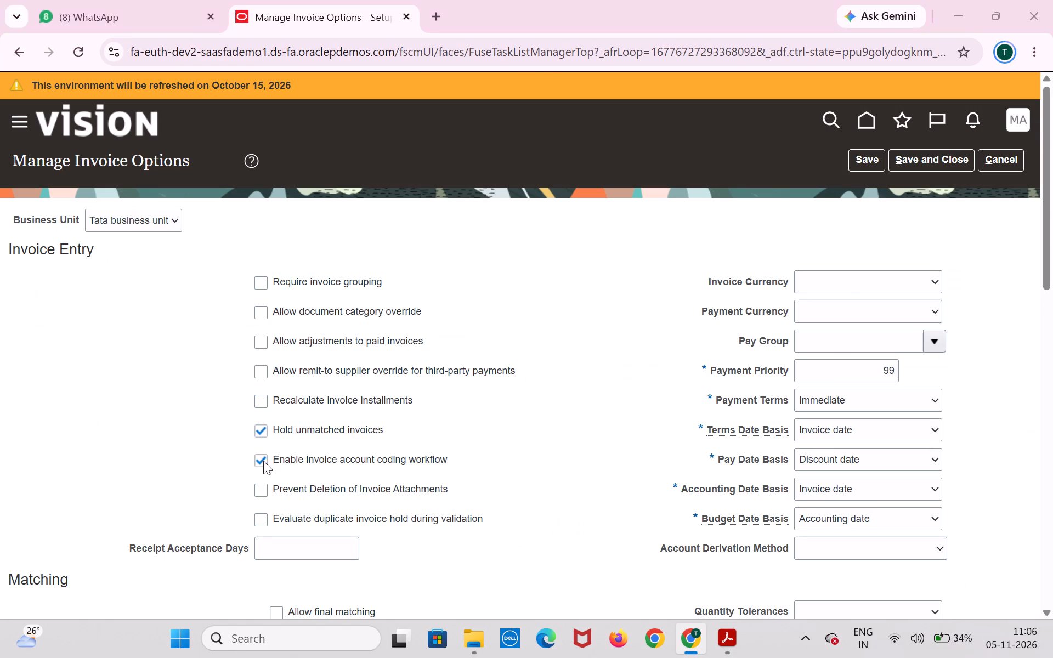
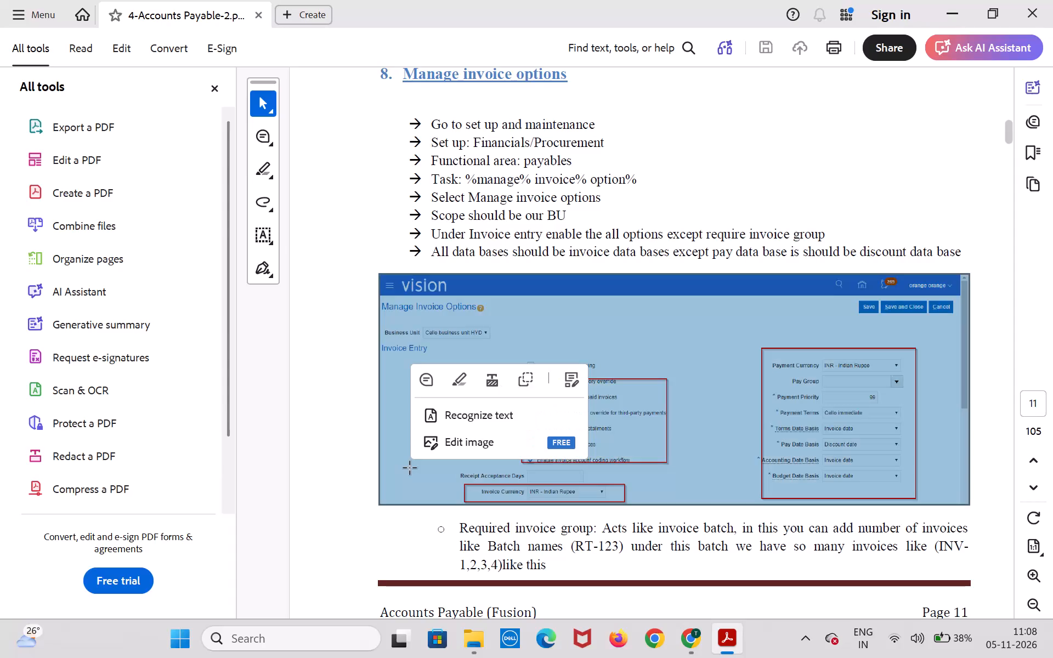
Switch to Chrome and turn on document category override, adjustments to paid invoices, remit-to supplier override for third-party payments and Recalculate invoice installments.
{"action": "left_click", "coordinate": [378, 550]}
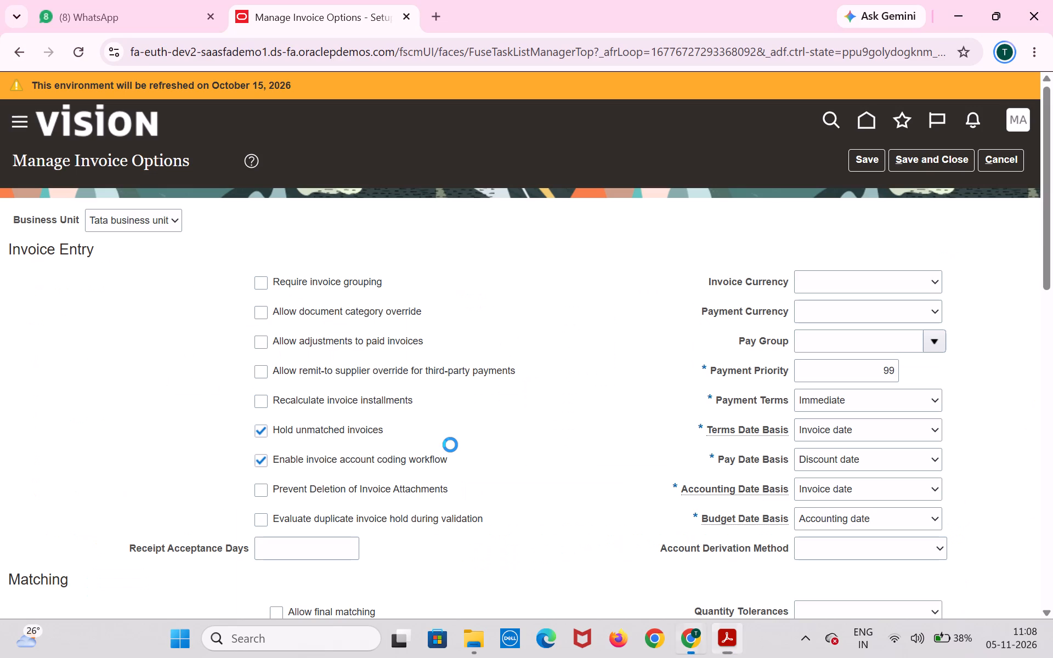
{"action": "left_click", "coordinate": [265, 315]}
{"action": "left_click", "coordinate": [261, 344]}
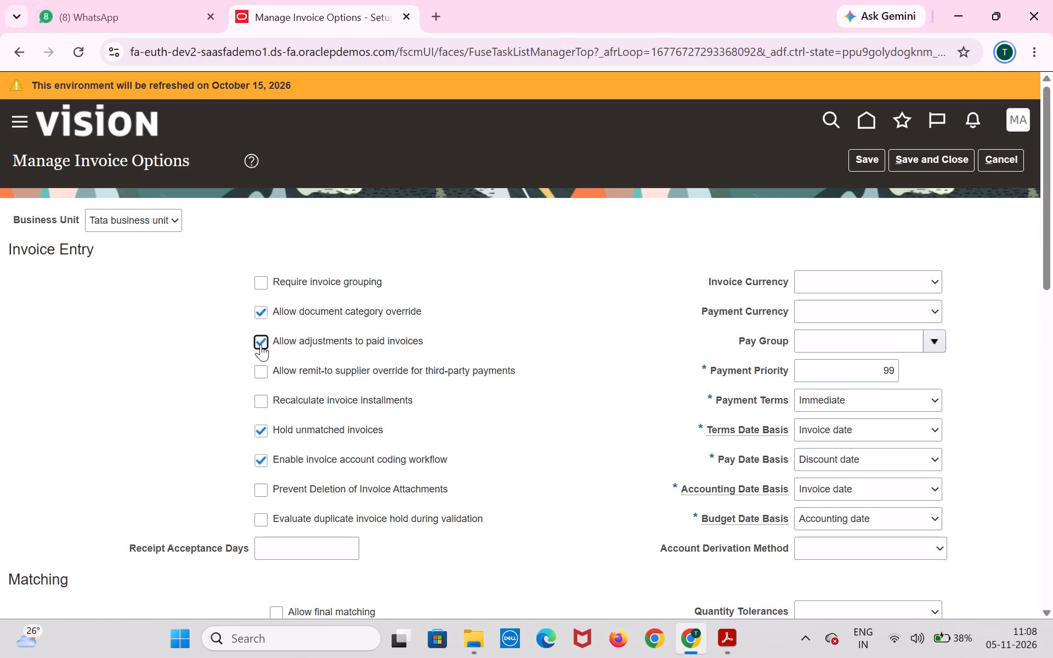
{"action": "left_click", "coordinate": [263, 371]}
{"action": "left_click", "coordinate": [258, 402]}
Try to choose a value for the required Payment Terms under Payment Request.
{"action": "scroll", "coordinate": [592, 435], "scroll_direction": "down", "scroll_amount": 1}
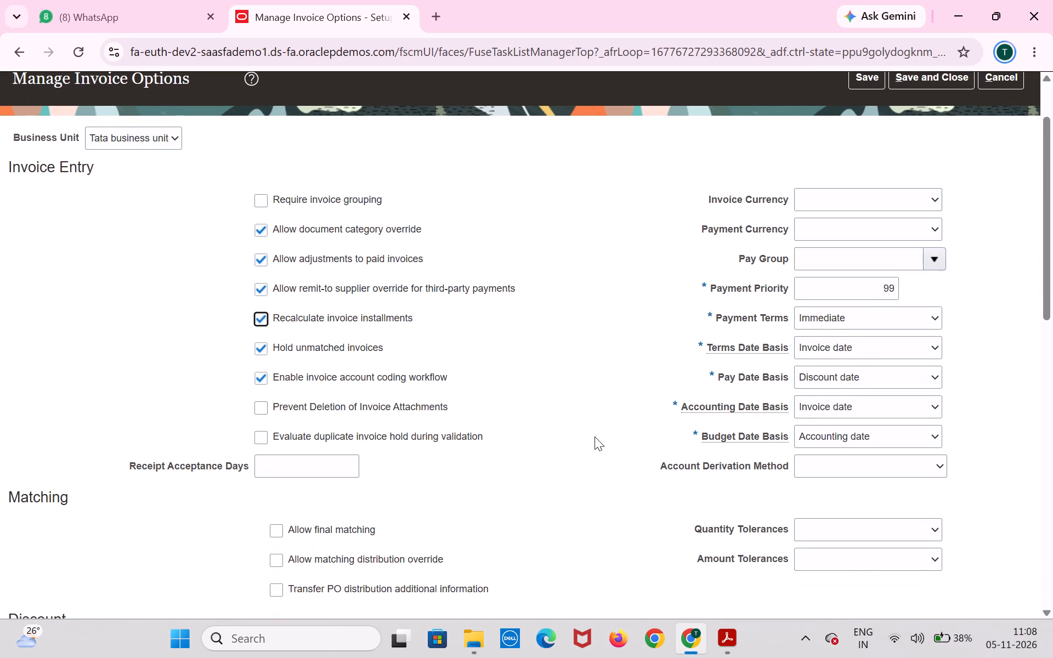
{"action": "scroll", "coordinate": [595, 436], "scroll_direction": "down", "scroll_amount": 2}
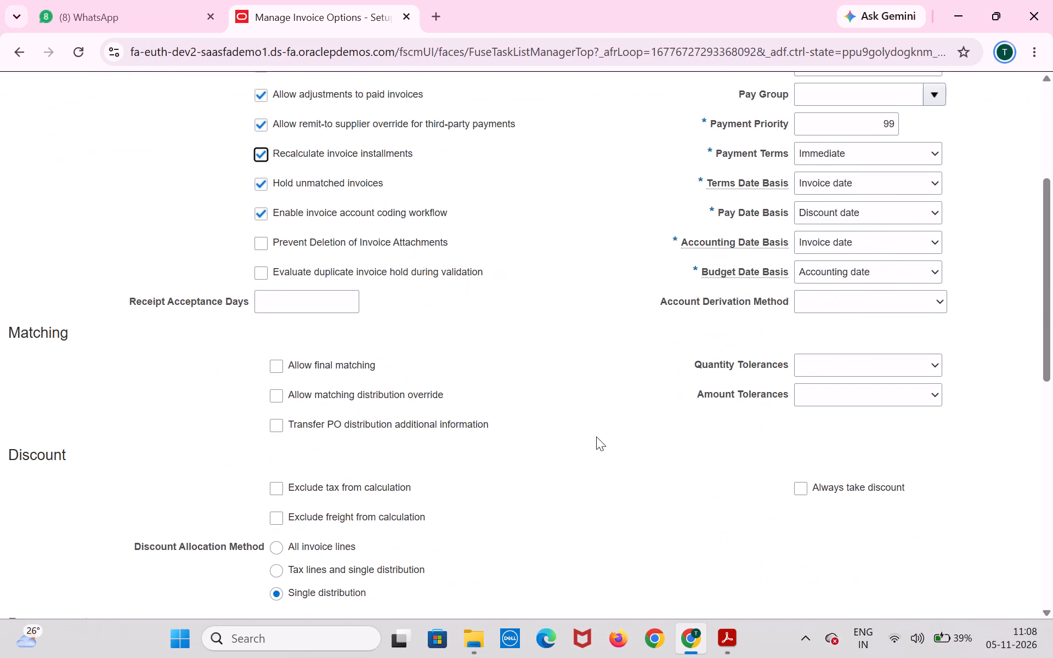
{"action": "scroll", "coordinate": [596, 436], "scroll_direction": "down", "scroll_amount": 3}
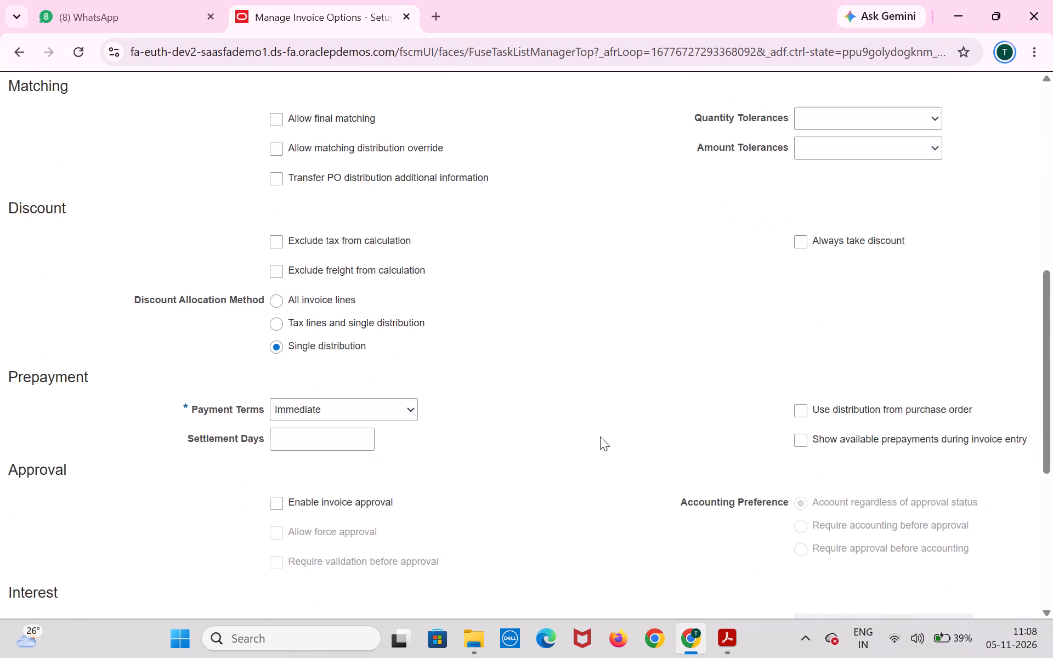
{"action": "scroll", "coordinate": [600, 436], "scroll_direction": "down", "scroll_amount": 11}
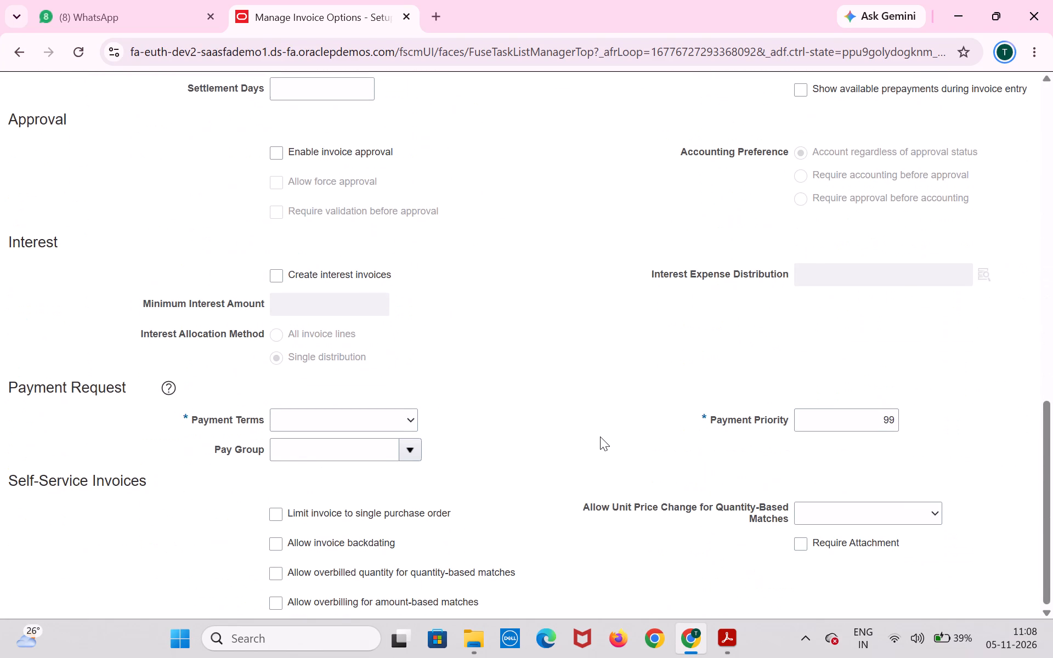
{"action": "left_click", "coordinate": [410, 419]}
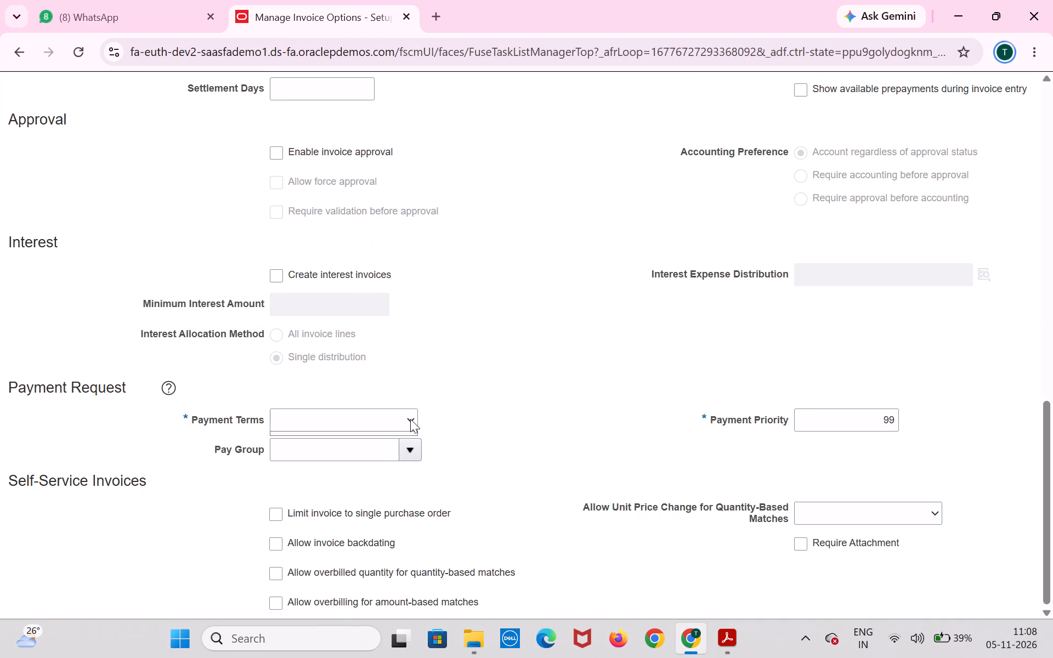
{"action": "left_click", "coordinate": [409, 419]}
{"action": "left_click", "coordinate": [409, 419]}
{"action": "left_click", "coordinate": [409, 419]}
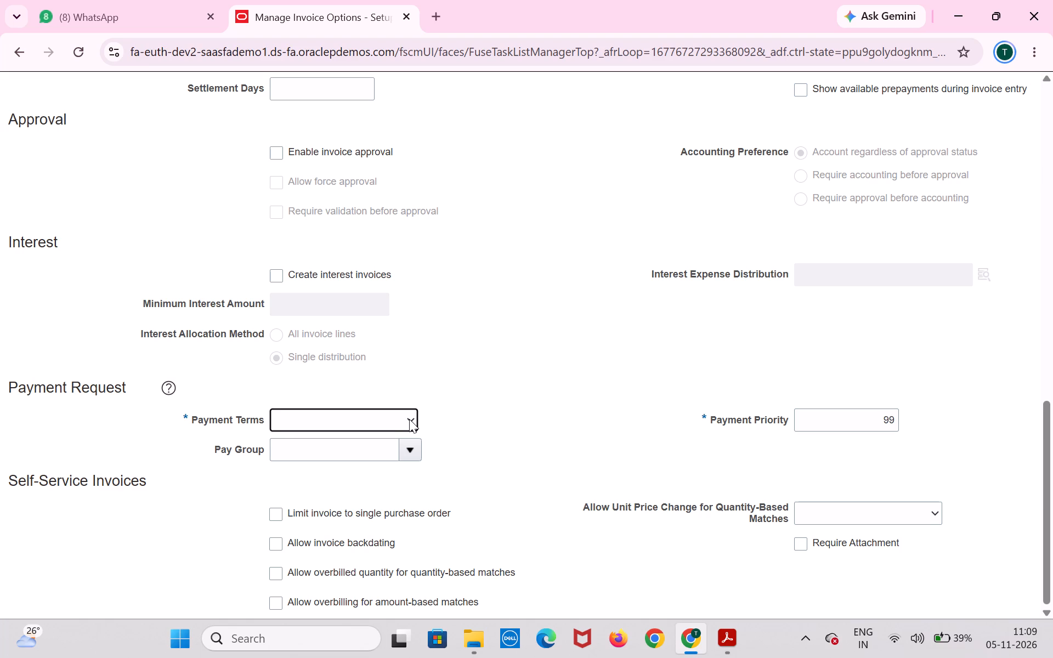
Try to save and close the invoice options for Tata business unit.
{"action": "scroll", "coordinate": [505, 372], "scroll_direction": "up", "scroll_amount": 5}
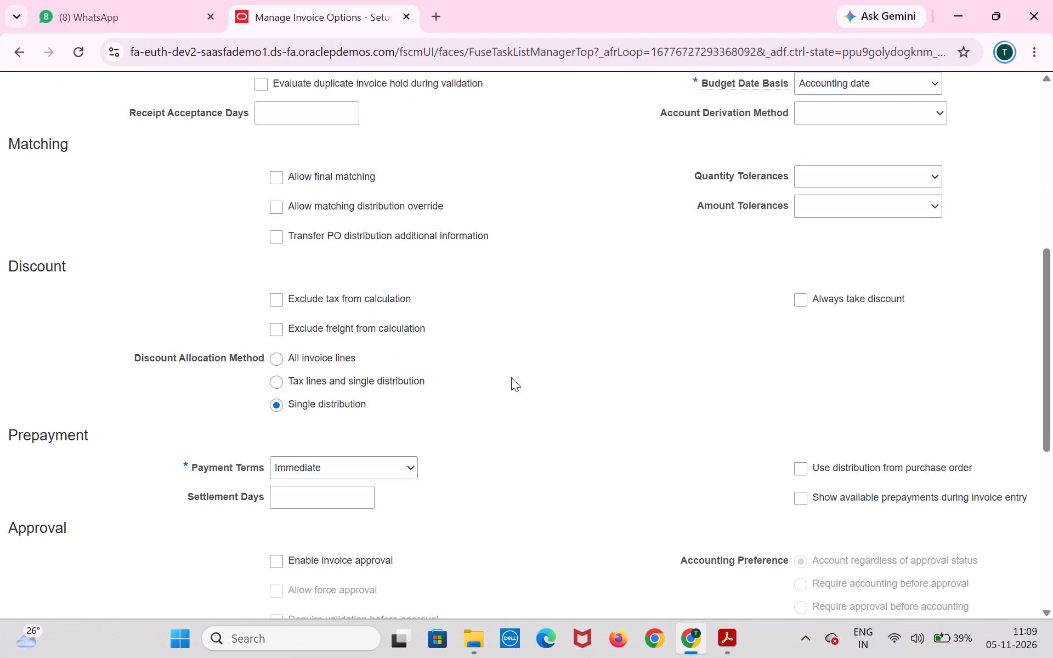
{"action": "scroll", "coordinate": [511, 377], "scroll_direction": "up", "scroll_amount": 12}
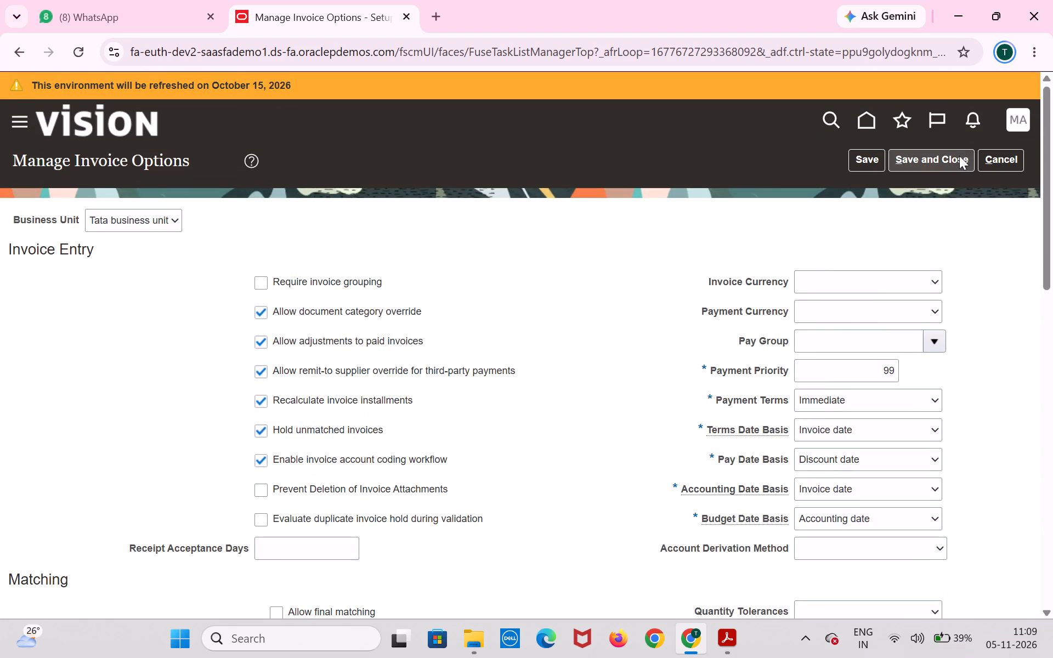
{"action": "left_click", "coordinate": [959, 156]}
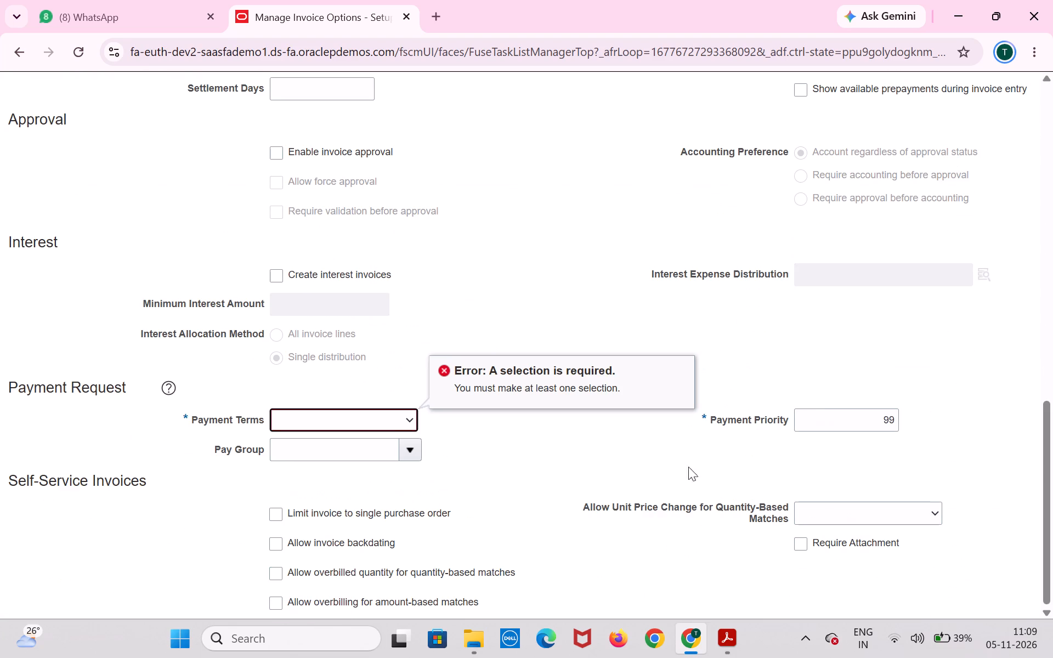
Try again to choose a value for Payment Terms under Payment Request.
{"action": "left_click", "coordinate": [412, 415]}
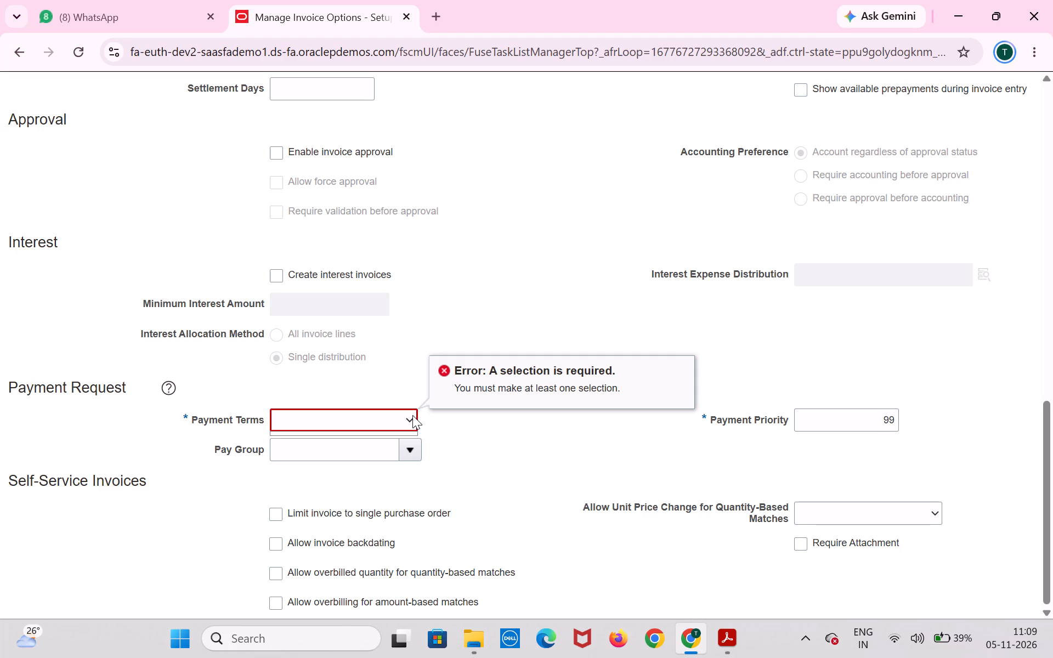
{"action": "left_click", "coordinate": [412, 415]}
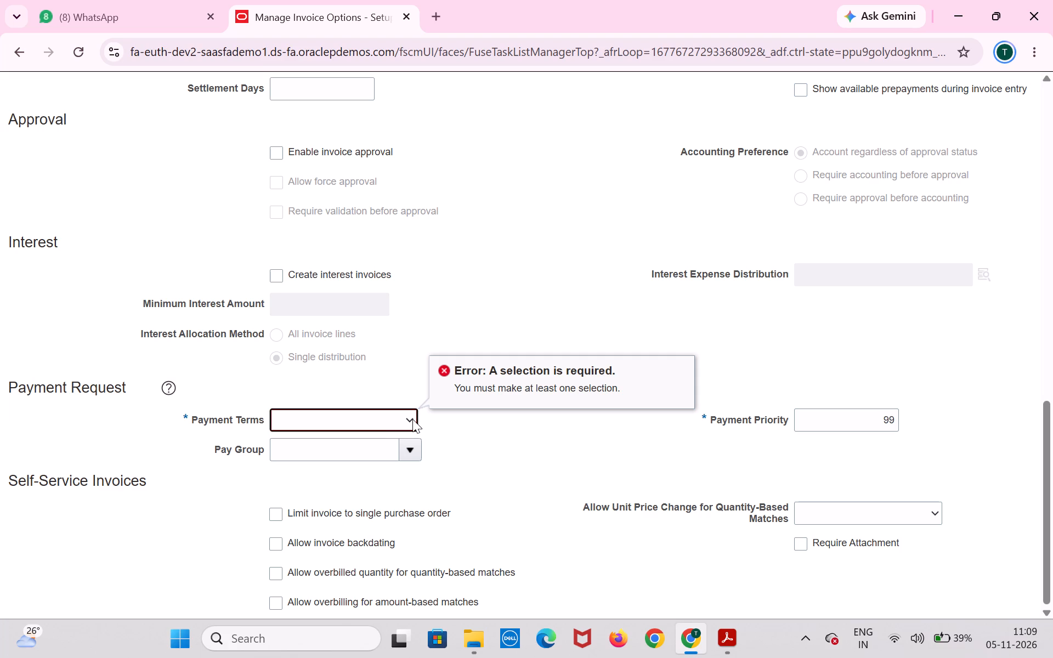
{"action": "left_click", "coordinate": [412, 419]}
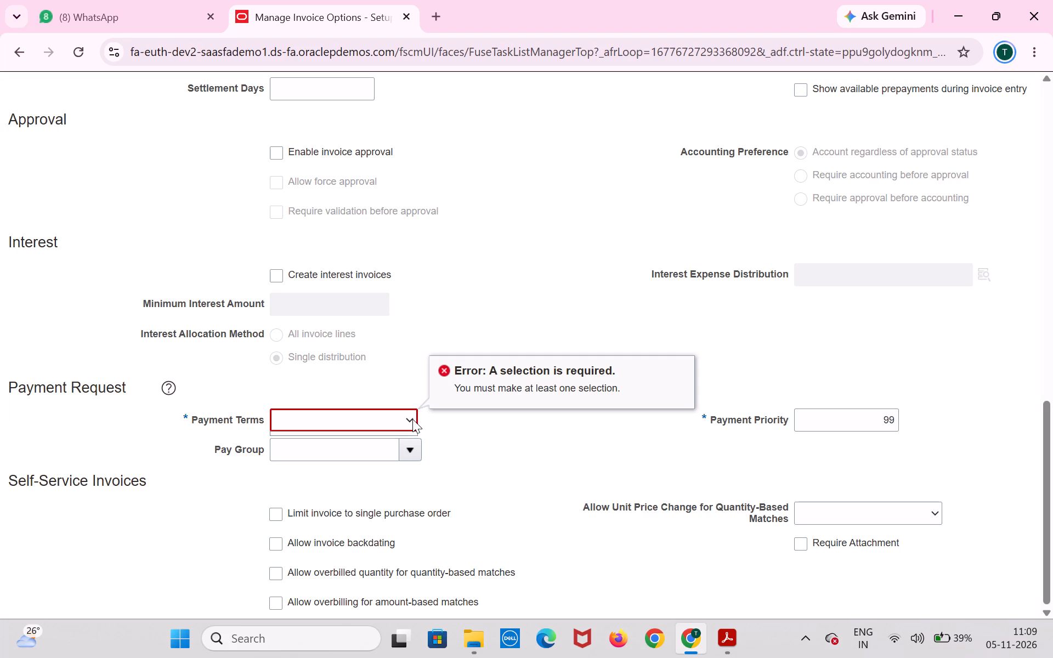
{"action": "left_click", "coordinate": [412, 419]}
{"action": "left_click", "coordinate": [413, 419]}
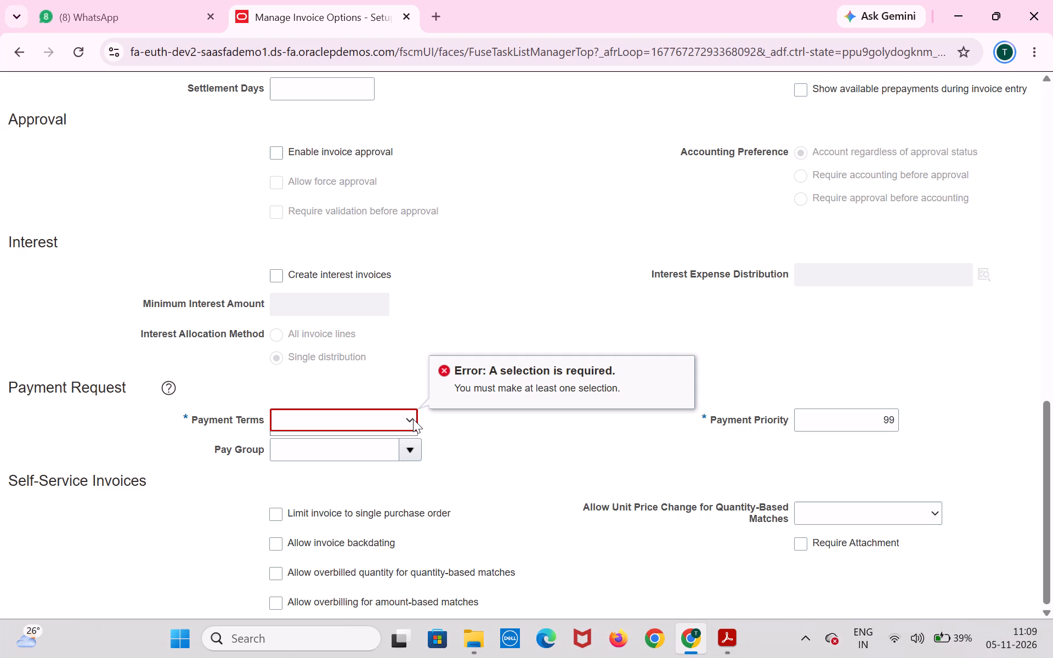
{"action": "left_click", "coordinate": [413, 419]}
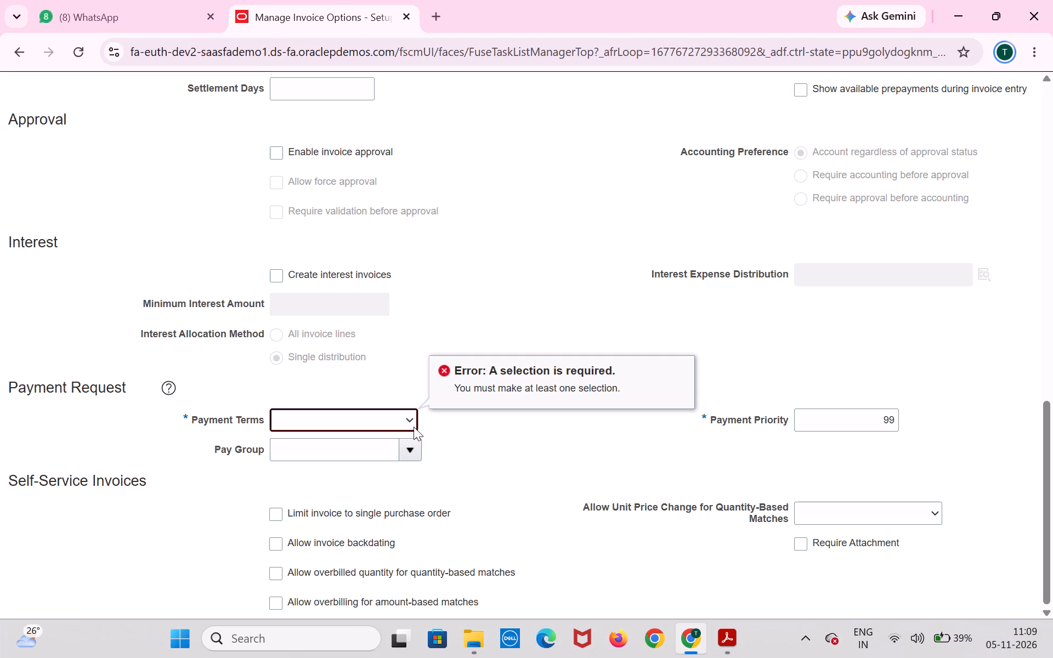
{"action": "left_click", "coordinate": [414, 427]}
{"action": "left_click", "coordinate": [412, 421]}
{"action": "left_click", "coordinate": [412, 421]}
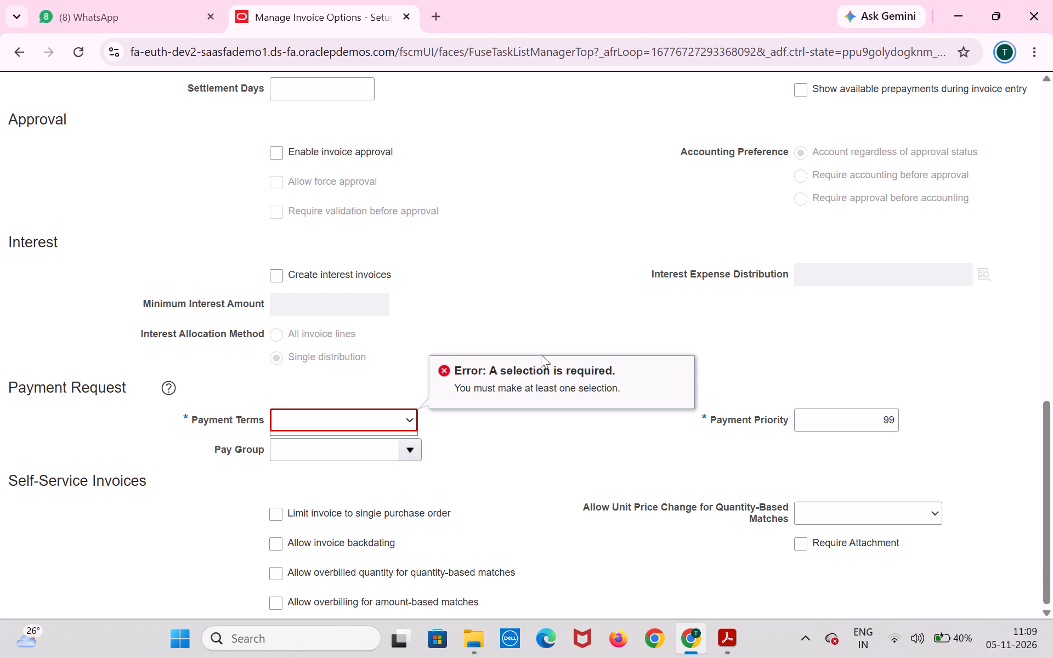
Cancel Manage Invoice Options and open the Manage Payment Options task for Tata business unit from the Payables tasks.
{"action": "scroll", "coordinate": [541, 354], "scroll_direction": "up", "scroll_amount": 2}
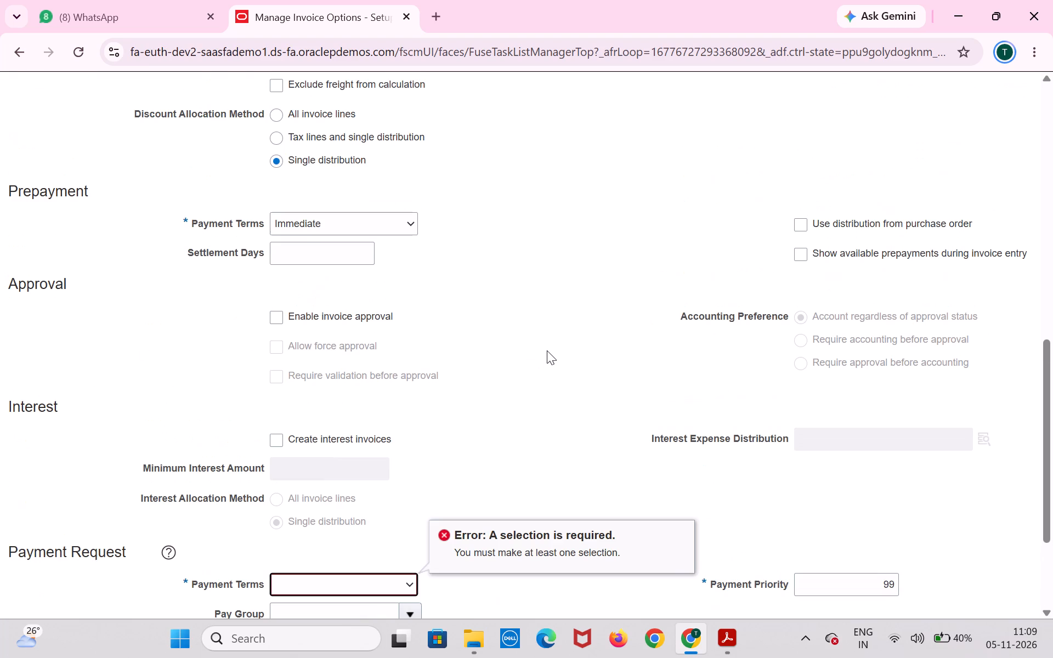
{"action": "scroll", "coordinate": [544, 351], "scroll_direction": "up", "scroll_amount": 6}
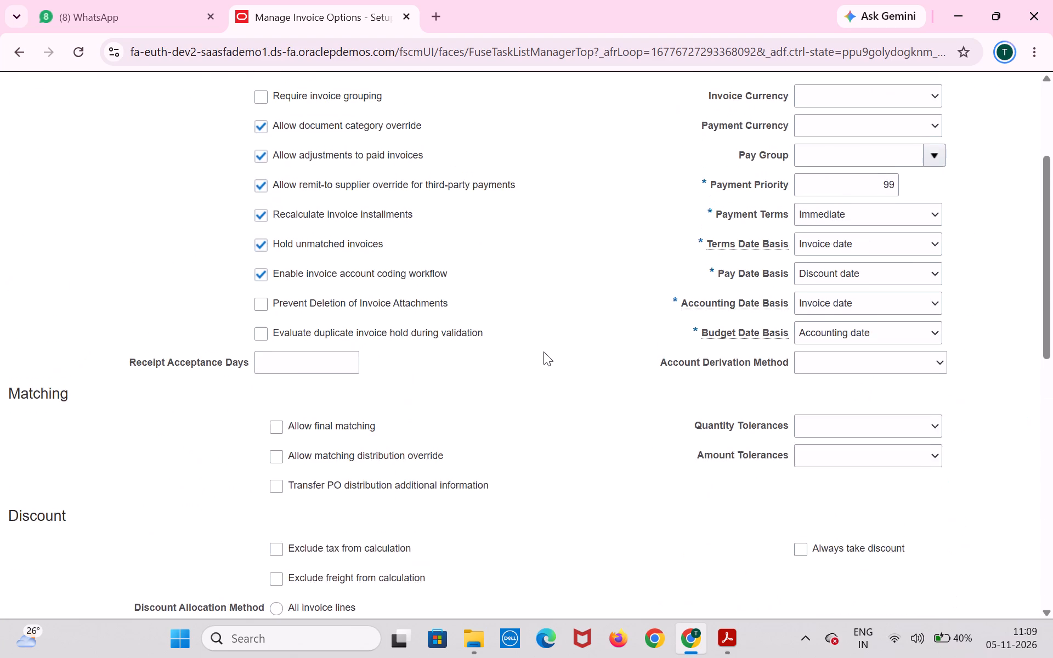
{"action": "scroll", "coordinate": [544, 351], "scroll_direction": "up", "scroll_amount": 6}
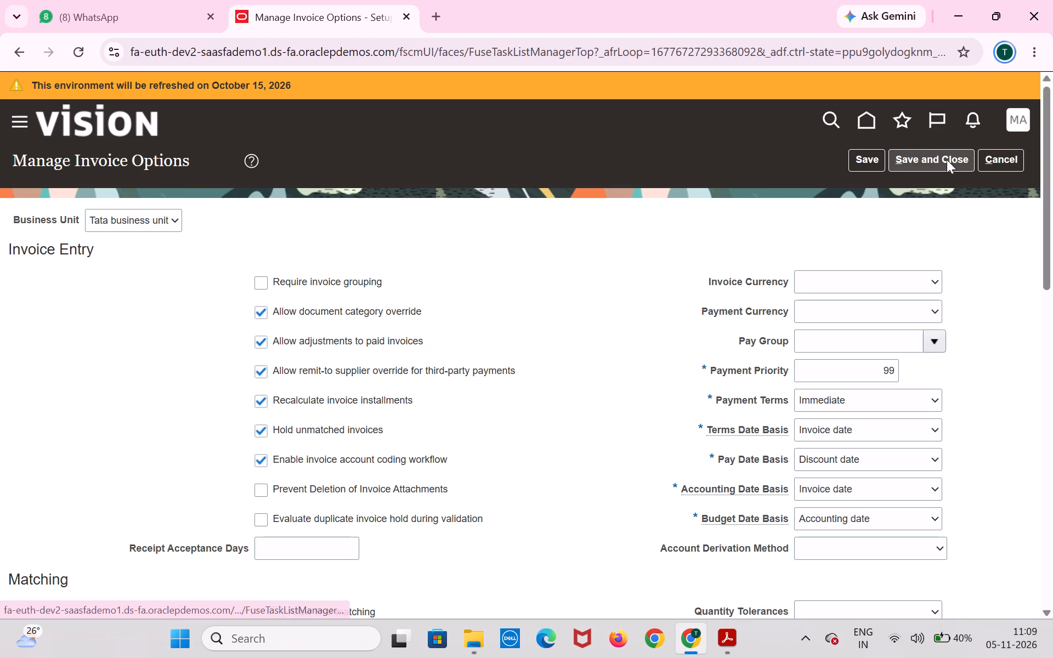
{"action": "left_click", "coordinate": [992, 167]}
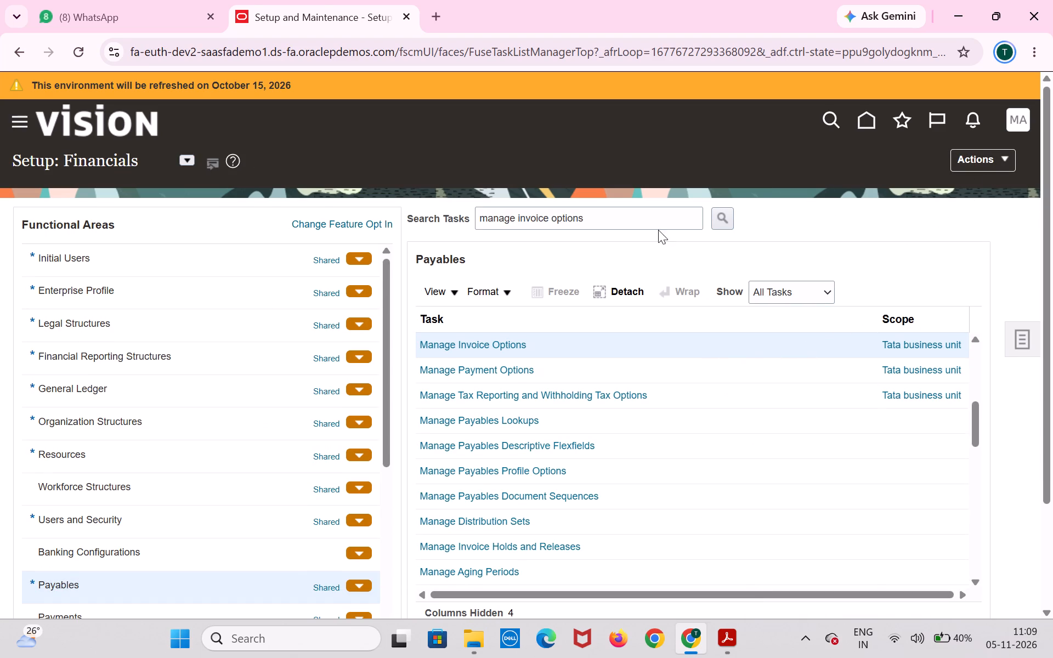
{"action": "left_click", "coordinate": [506, 368]}
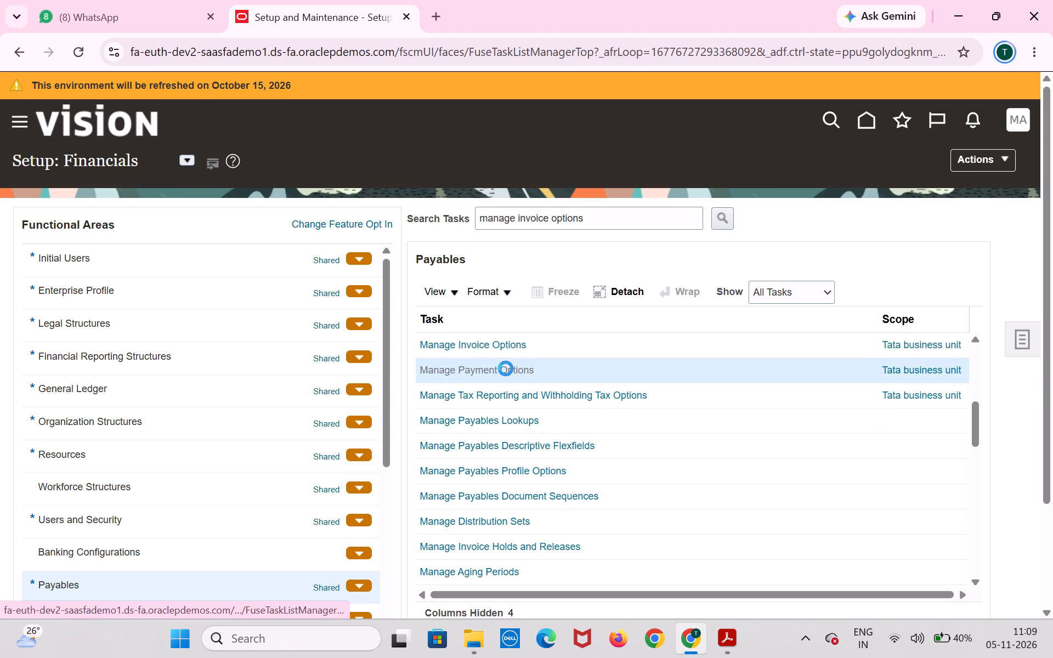
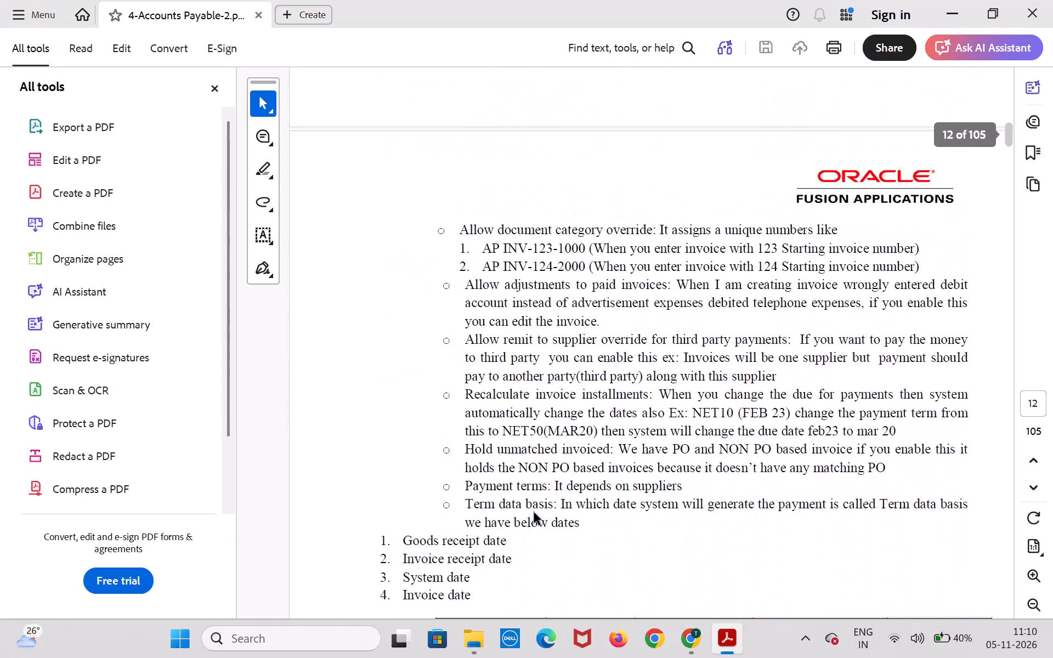
Read on in the Accounts Payable guide to the Manage payment options section and examine its instructions and example settings.
{"action": "scroll", "coordinate": [534, 513], "scroll_direction": "down", "scroll_amount": 7}
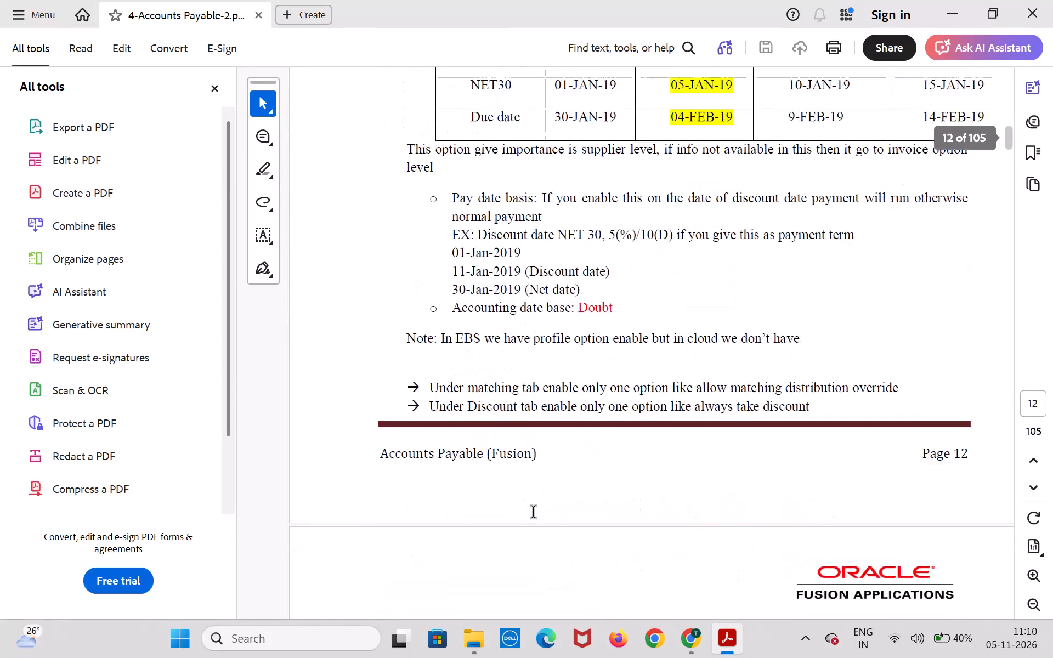
{"action": "scroll", "coordinate": [533, 514], "scroll_direction": "down", "scroll_amount": 9}
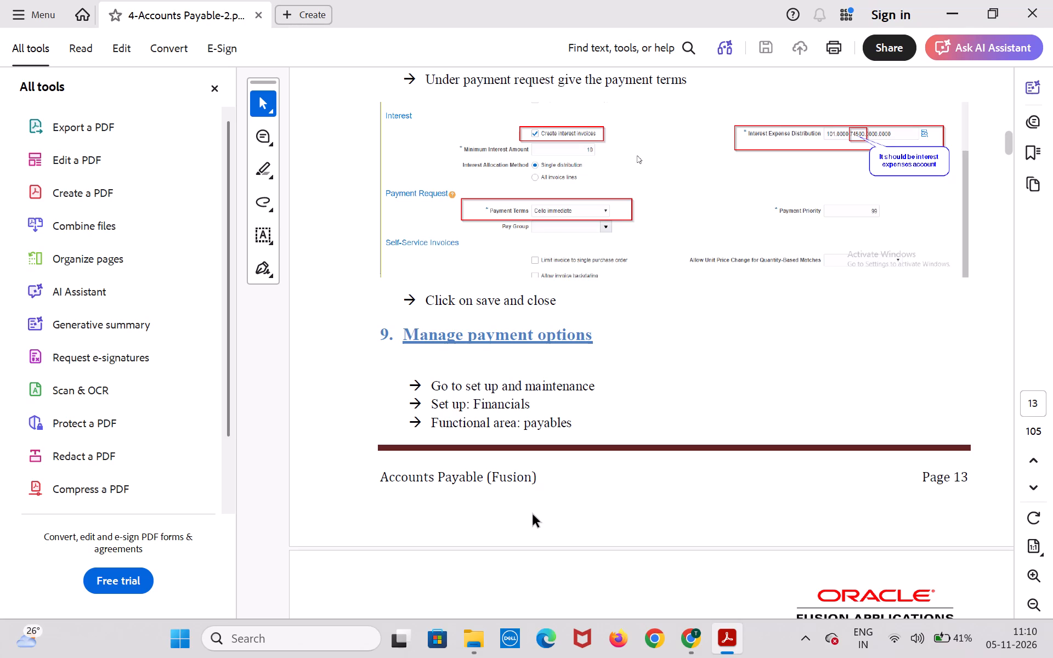
{"action": "scroll", "coordinate": [533, 515], "scroll_direction": "down", "scroll_amount": 2}
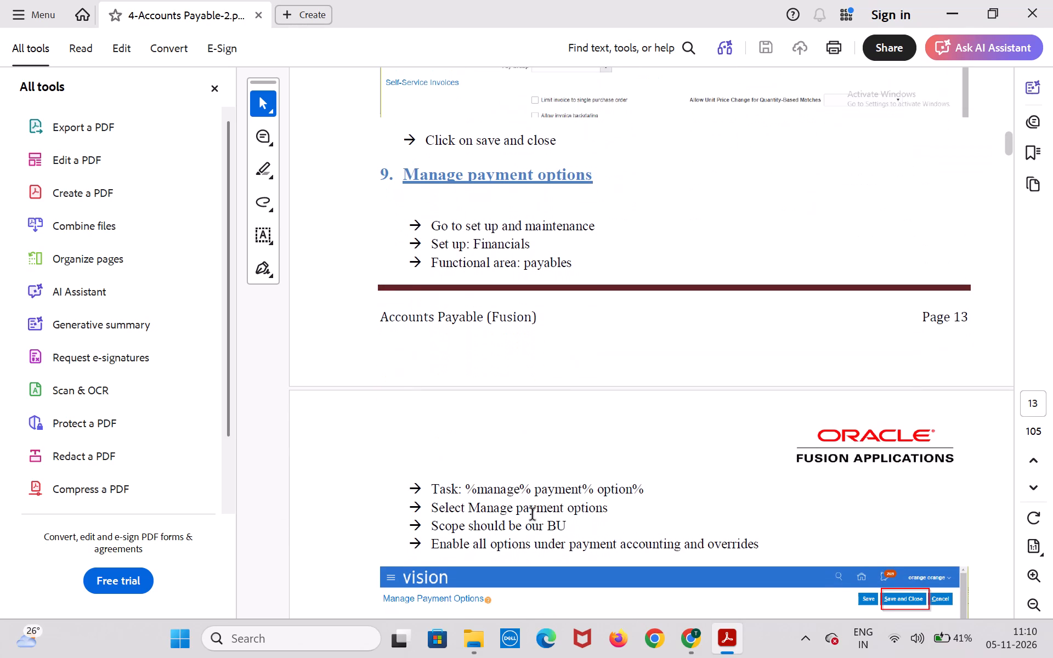
{"action": "scroll", "coordinate": [533, 515], "scroll_direction": "down", "scroll_amount": 1}
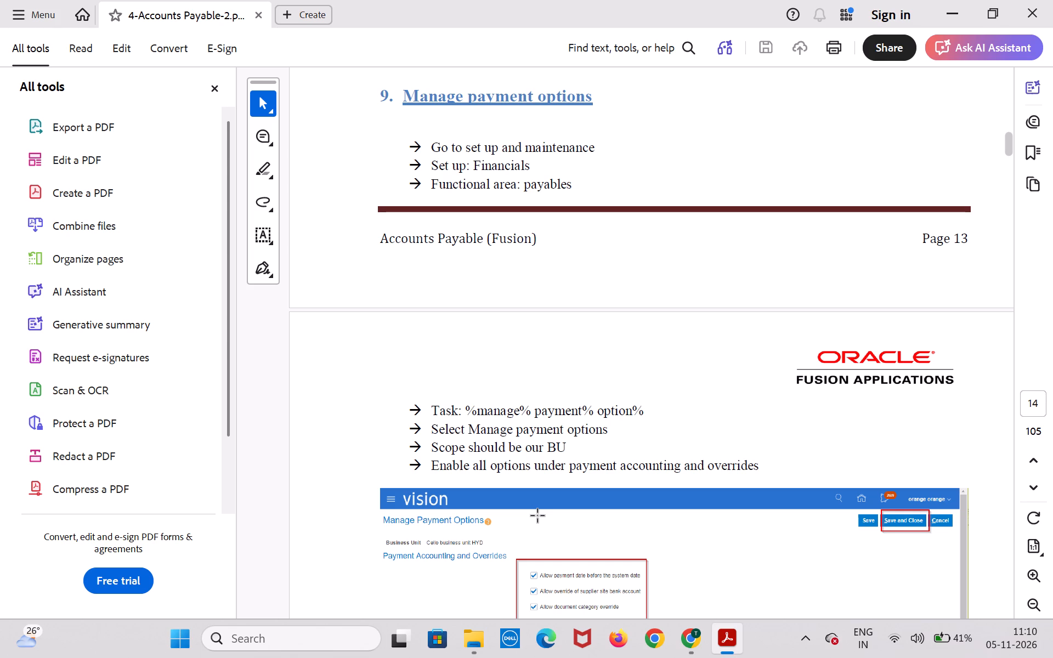
{"action": "scroll", "coordinate": [538, 516], "scroll_direction": "down", "scroll_amount": 3}
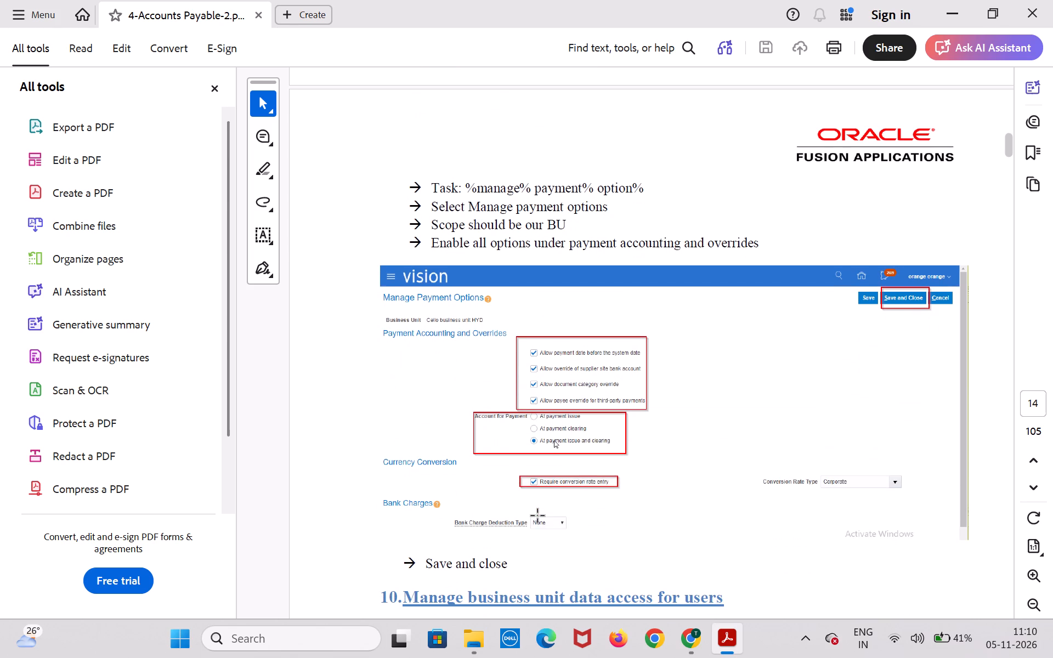
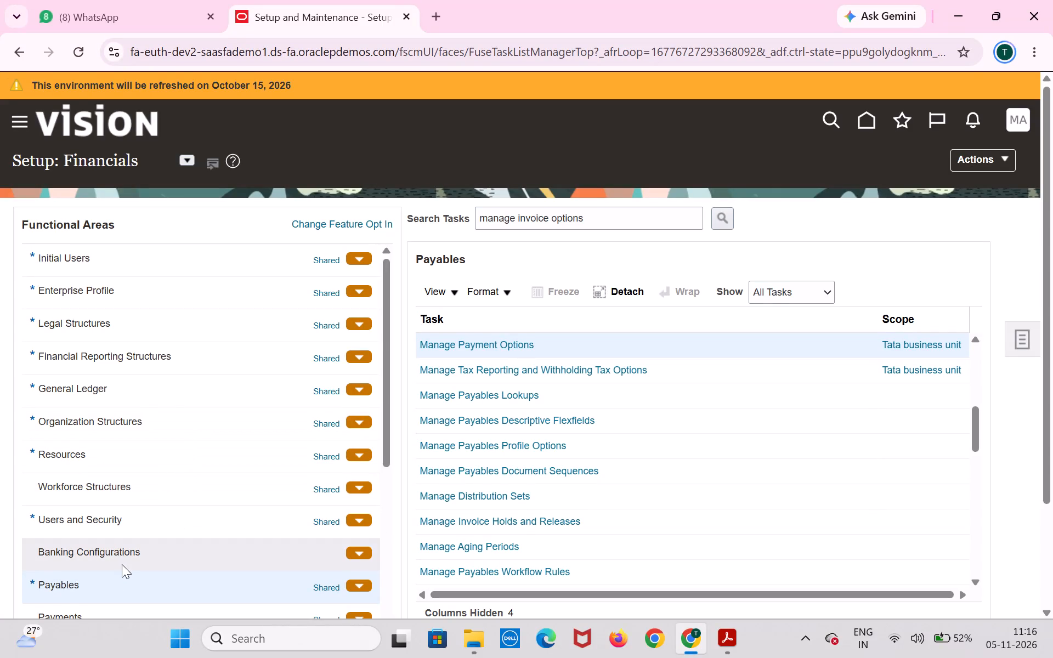
Show the required tasks of the Payables functional area and open the Manage Payment Terms task.
{"action": "left_click", "coordinate": [122, 564]}
{"action": "left_click", "coordinate": [118, 578]}
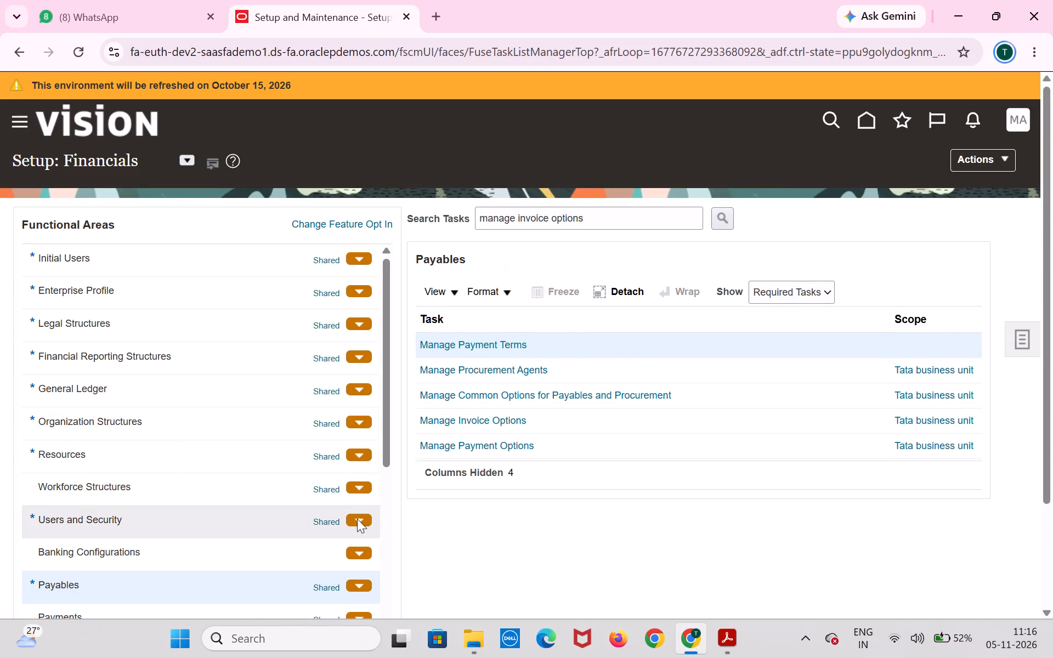
{"action": "left_click", "coordinate": [499, 345]}
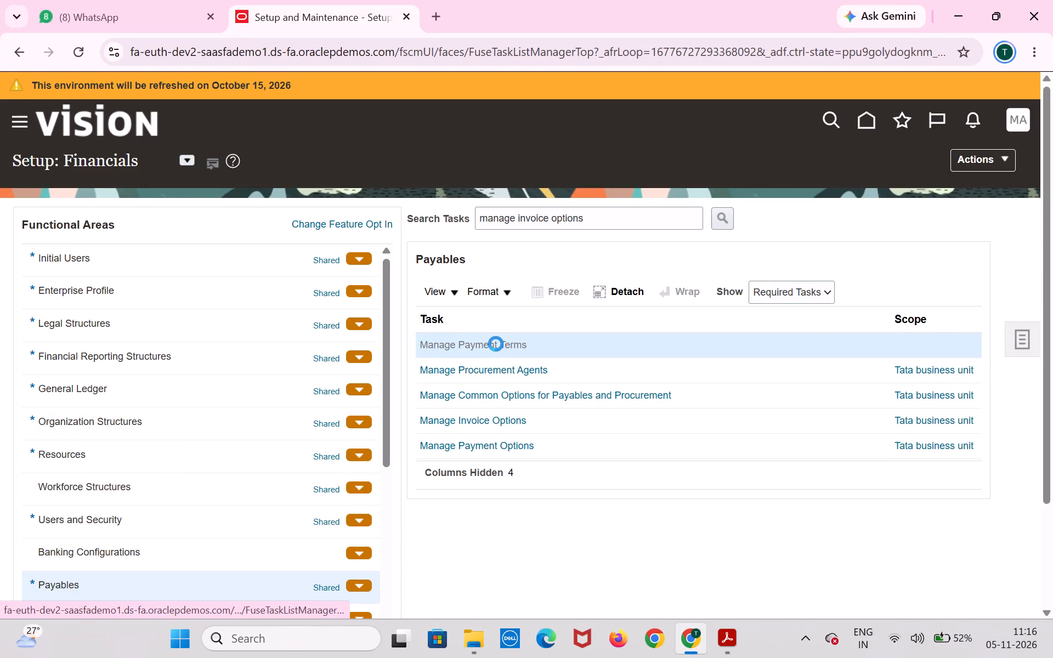
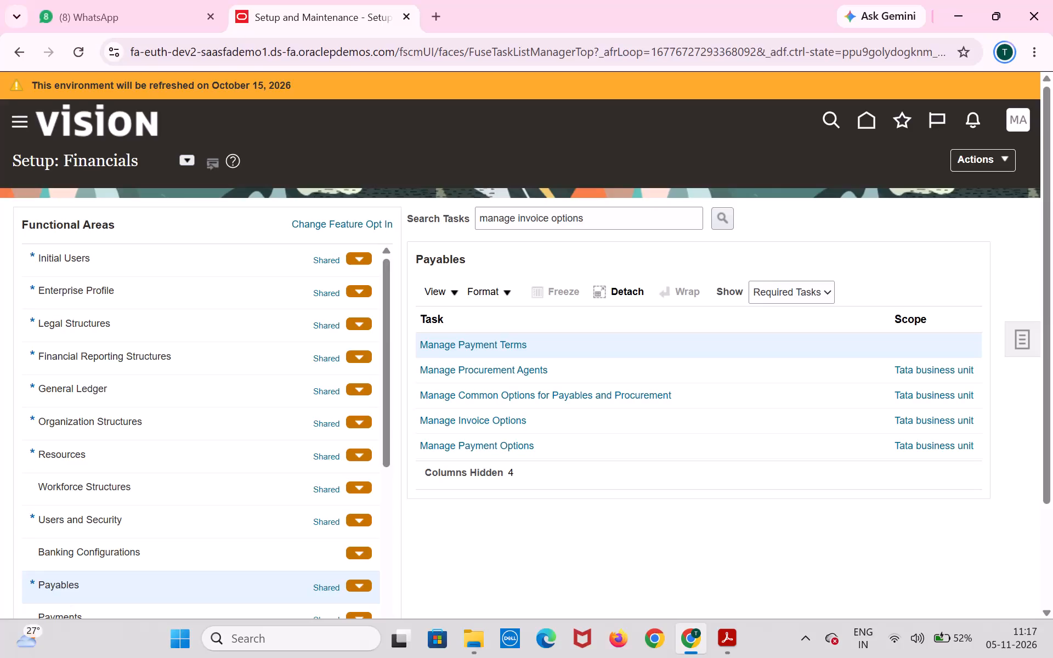
Open the Manage Payment Terms task in the Payables functional area.
{"action": "left_click", "coordinate": [483, 342]}
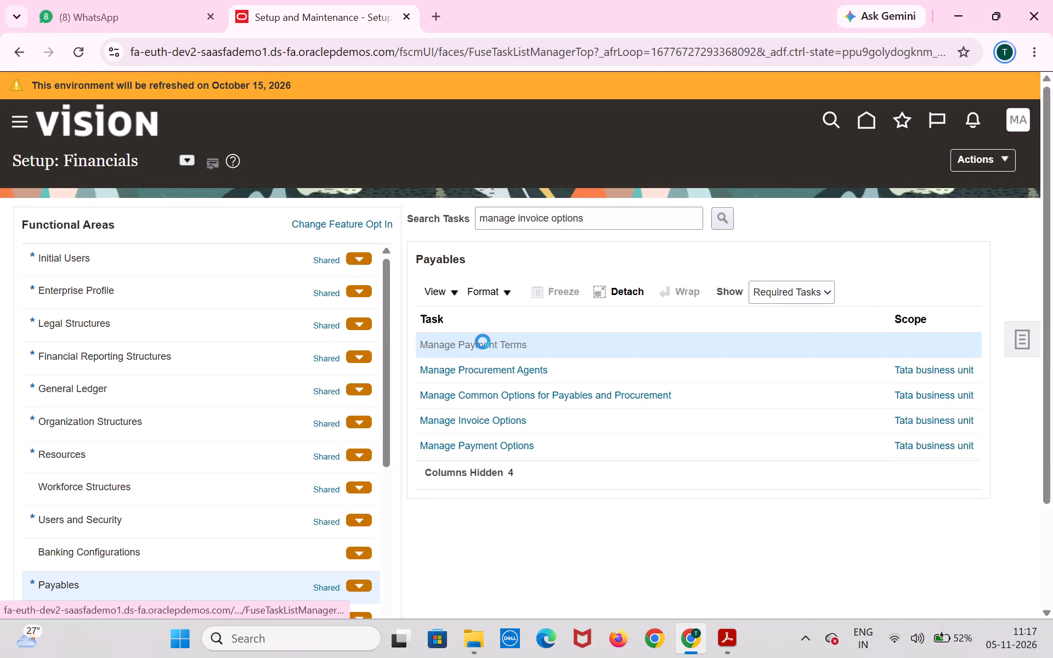
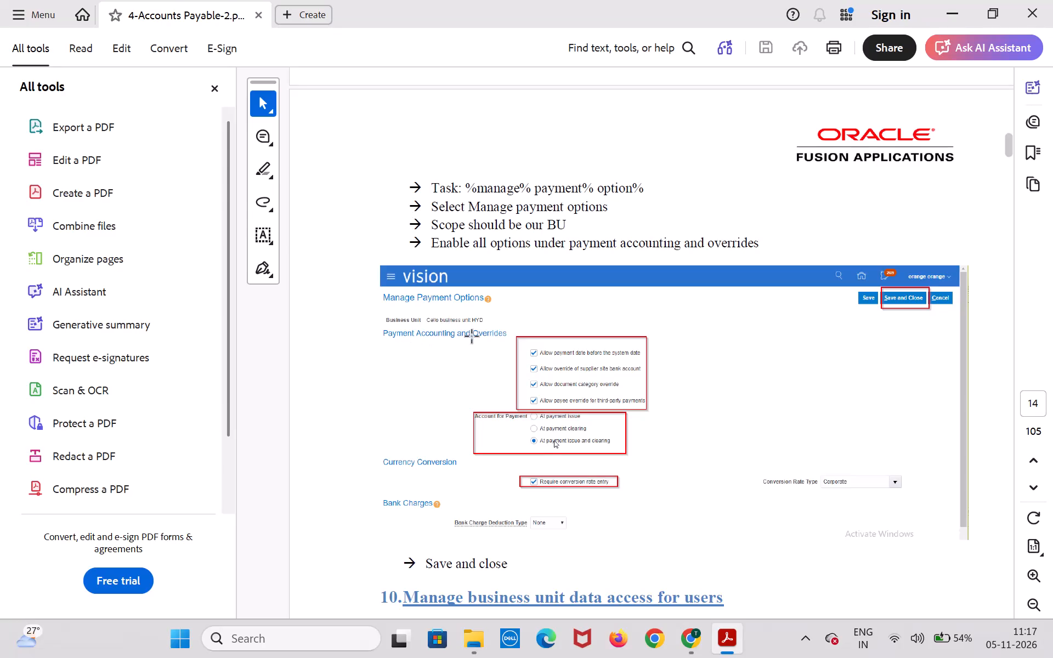
Look back through the Accounts Payable guide from Manage payment options to the bank account setup for the payment terms instructions.
{"action": "scroll", "coordinate": [549, 291], "scroll_direction": "up", "scroll_amount": 3}
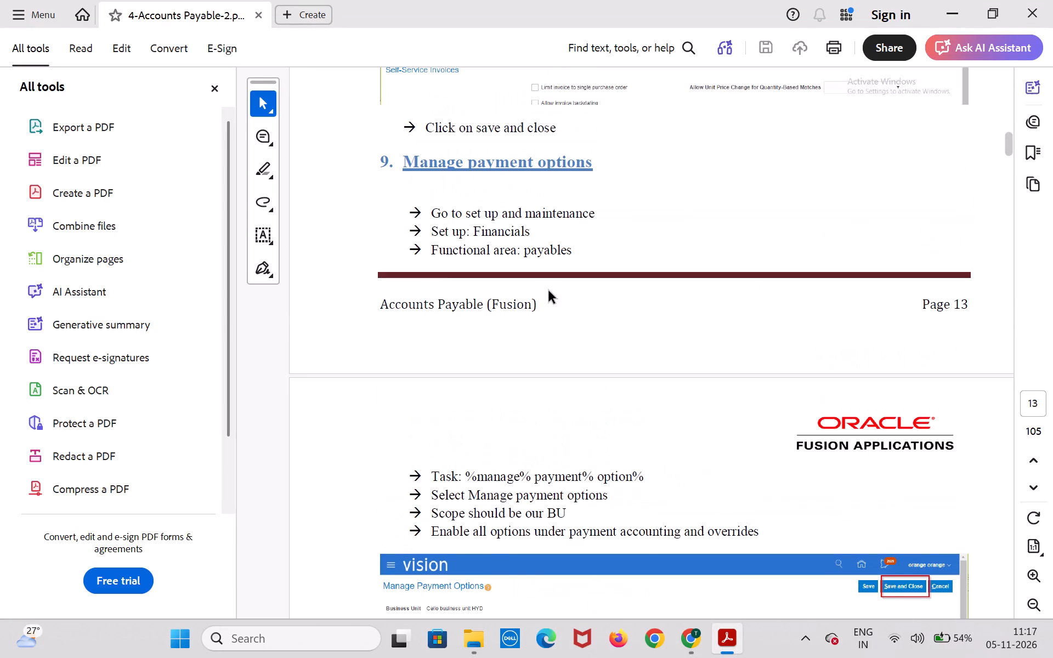
{"action": "scroll", "coordinate": [549, 291], "scroll_direction": "up", "scroll_amount": 5}
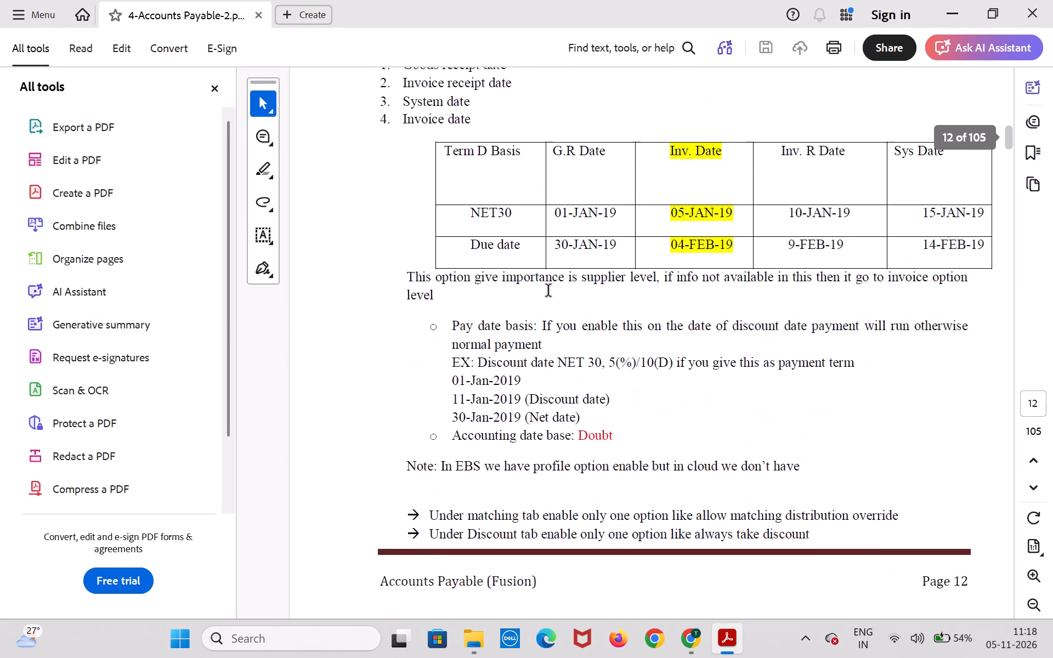
{"action": "scroll", "coordinate": [549, 291], "scroll_direction": "up", "scroll_amount": 5}
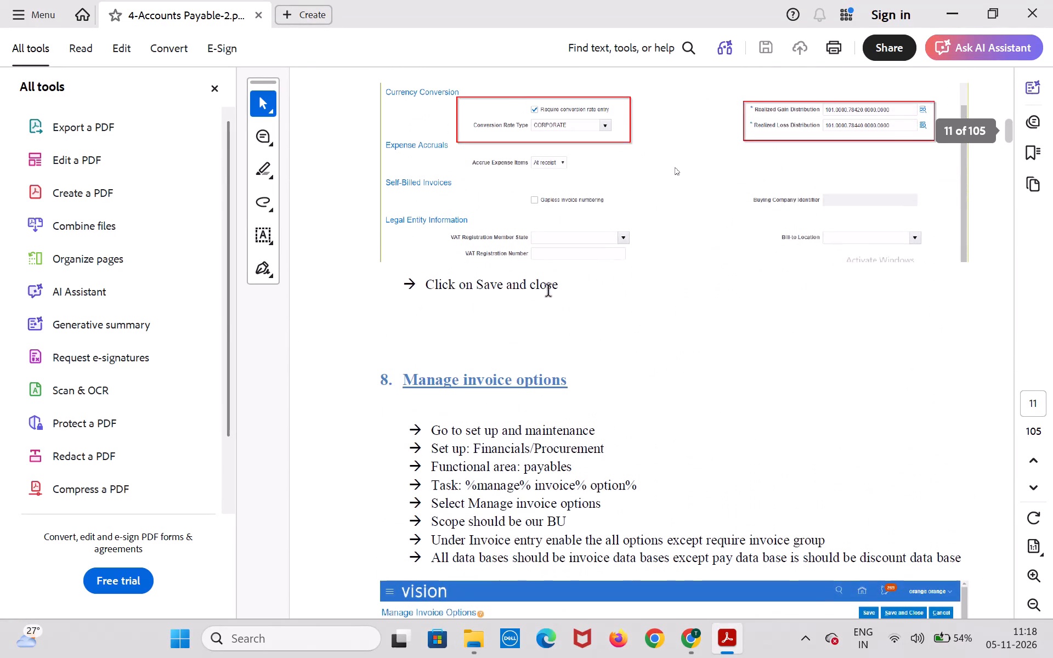
{"action": "scroll", "coordinate": [549, 291], "scroll_direction": "up", "scroll_amount": 4}
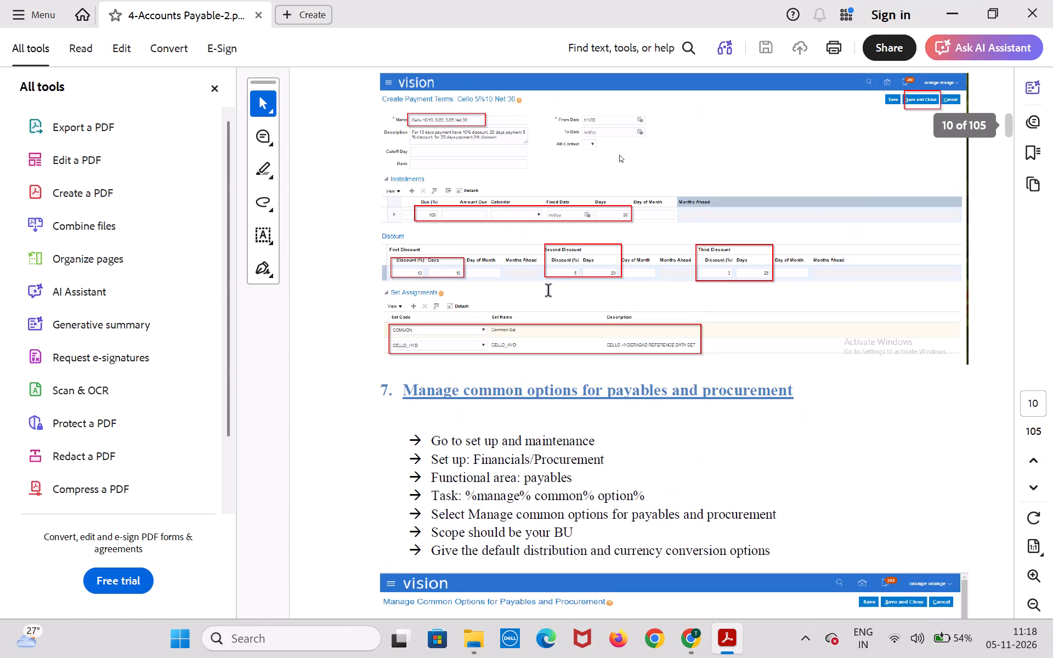
{"action": "scroll", "coordinate": [549, 291], "scroll_direction": "up", "scroll_amount": 4}
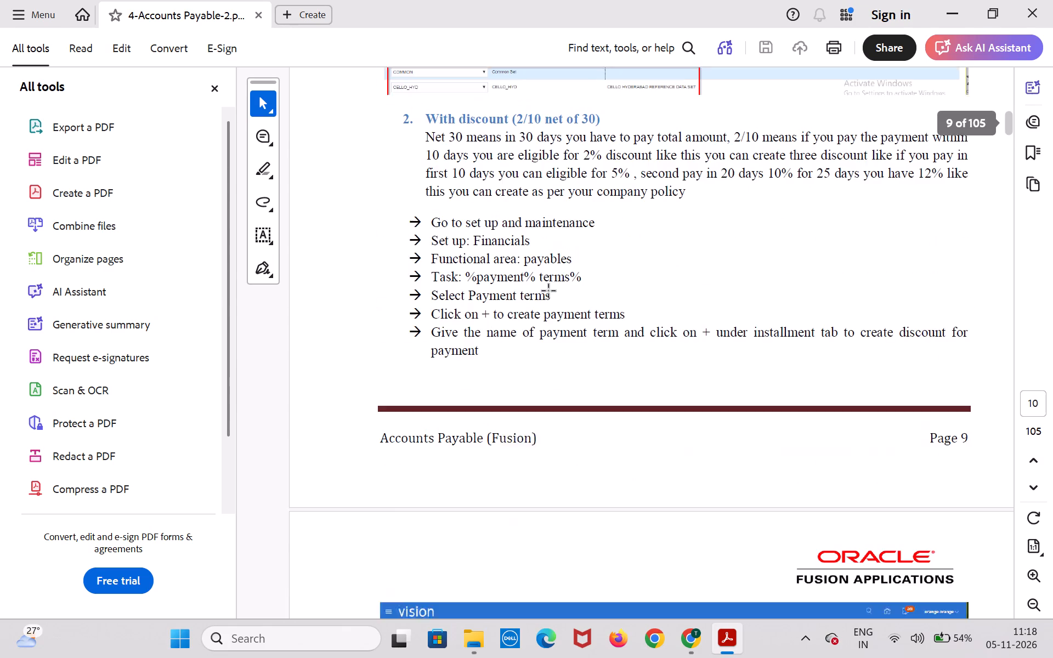
{"action": "scroll", "coordinate": [549, 291], "scroll_direction": "up", "scroll_amount": 4}
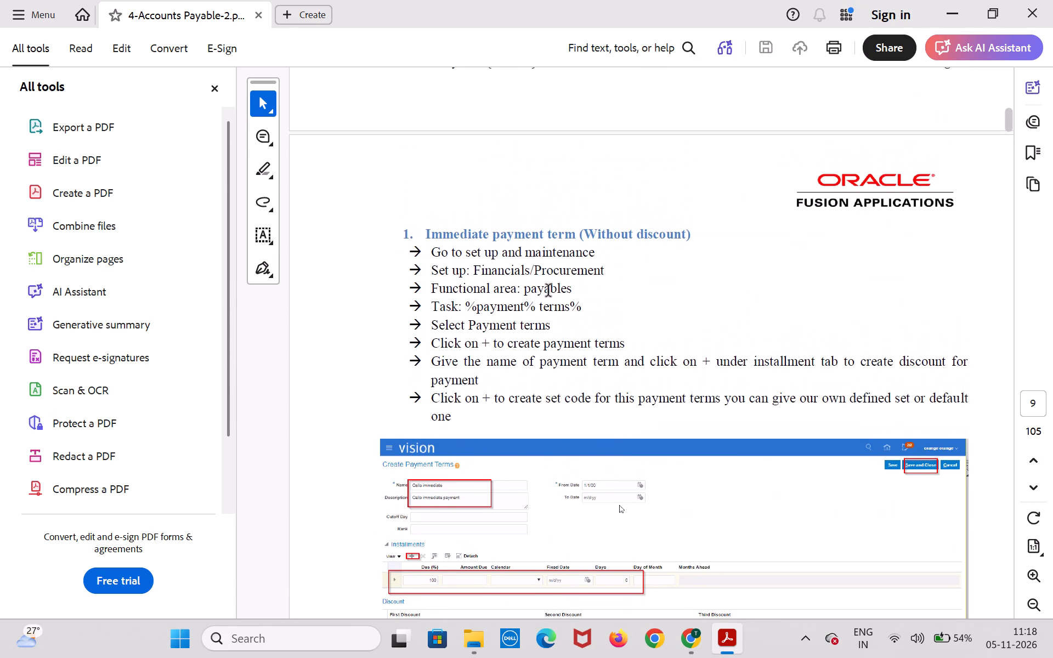
{"action": "scroll", "coordinate": [549, 291], "scroll_direction": "up", "scroll_amount": 5}
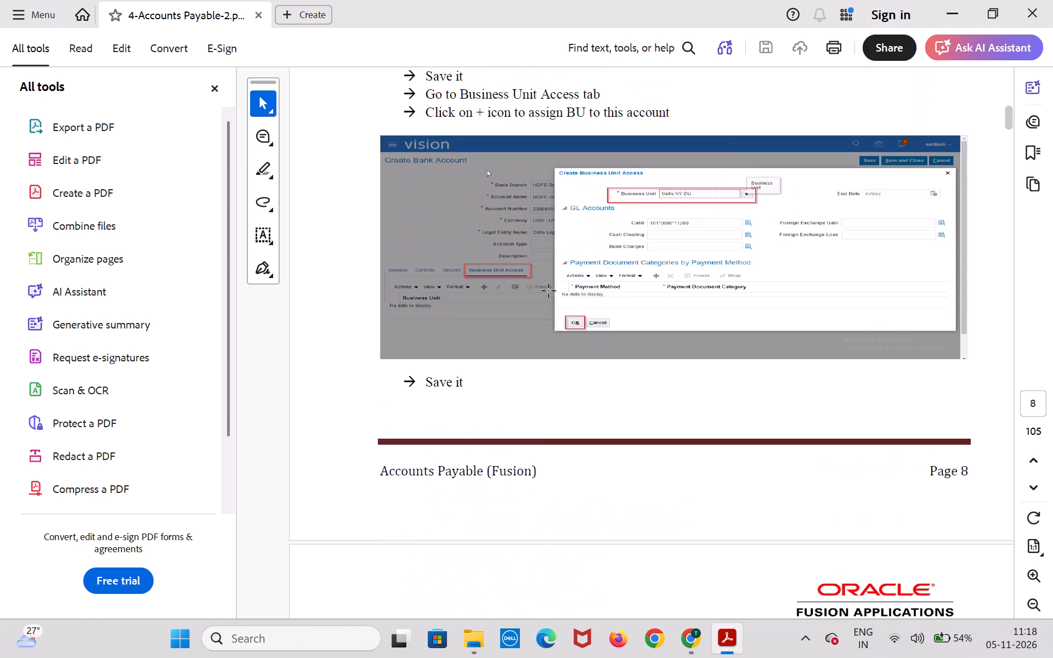
{"action": "scroll", "coordinate": [549, 291], "scroll_direction": "up", "scroll_amount": 4}
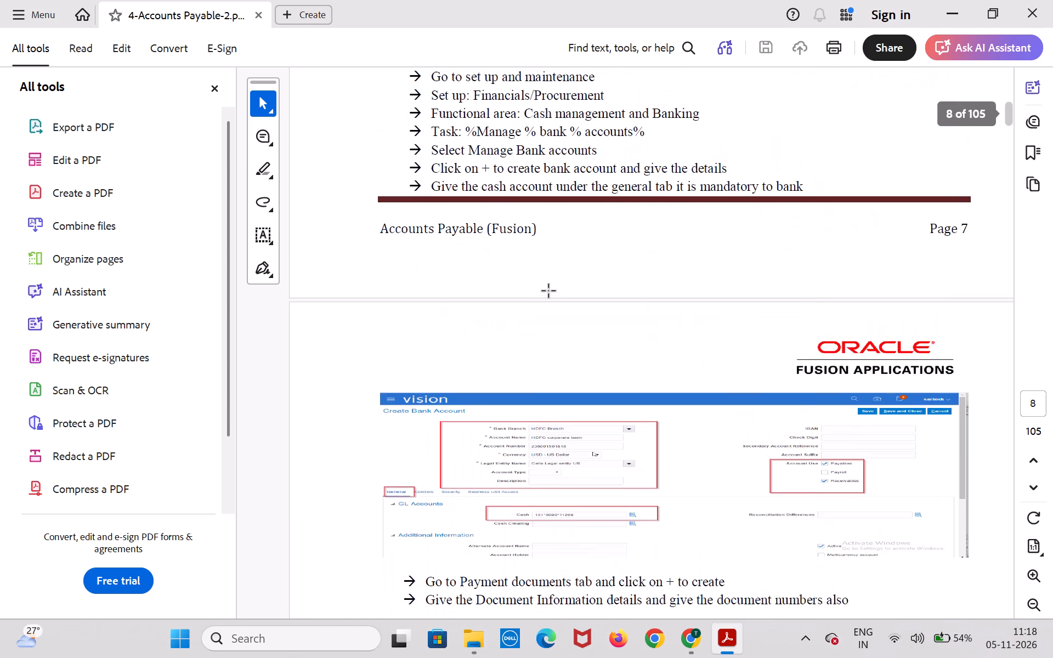
{"action": "scroll", "coordinate": [549, 291], "scroll_direction": "up", "scroll_amount": 2}
Skim the guide forward from the bank account setup to the Standard Invoice creation section, looking for the payment terms instructions.
{"action": "scroll", "coordinate": [549, 291], "scroll_direction": "down", "scroll_amount": 5}
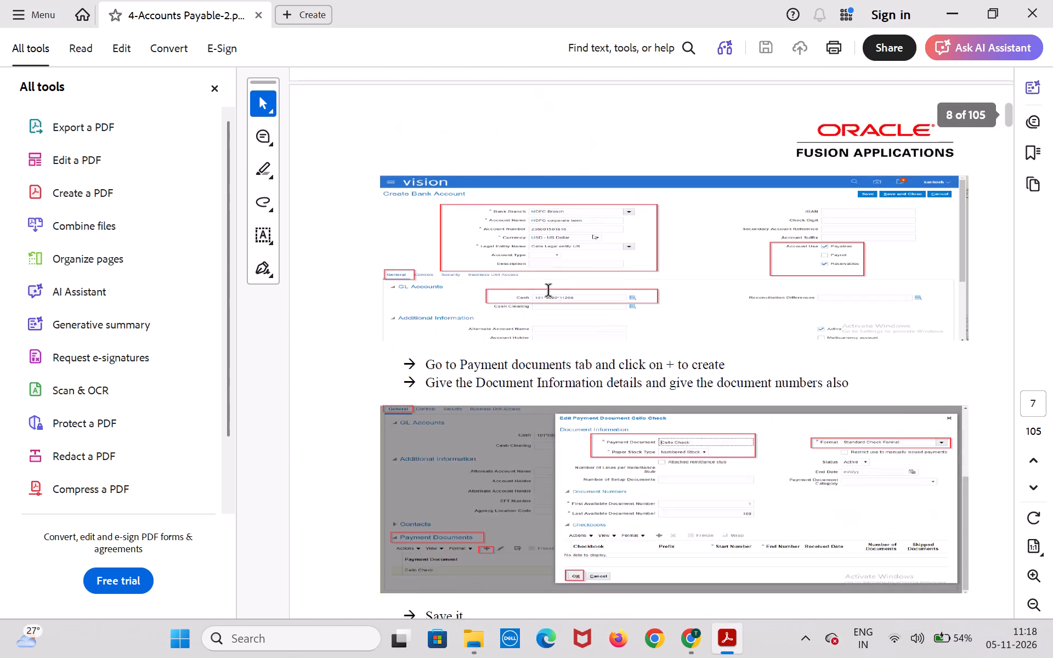
{"action": "scroll", "coordinate": [549, 291], "scroll_direction": "down", "scroll_amount": 16}
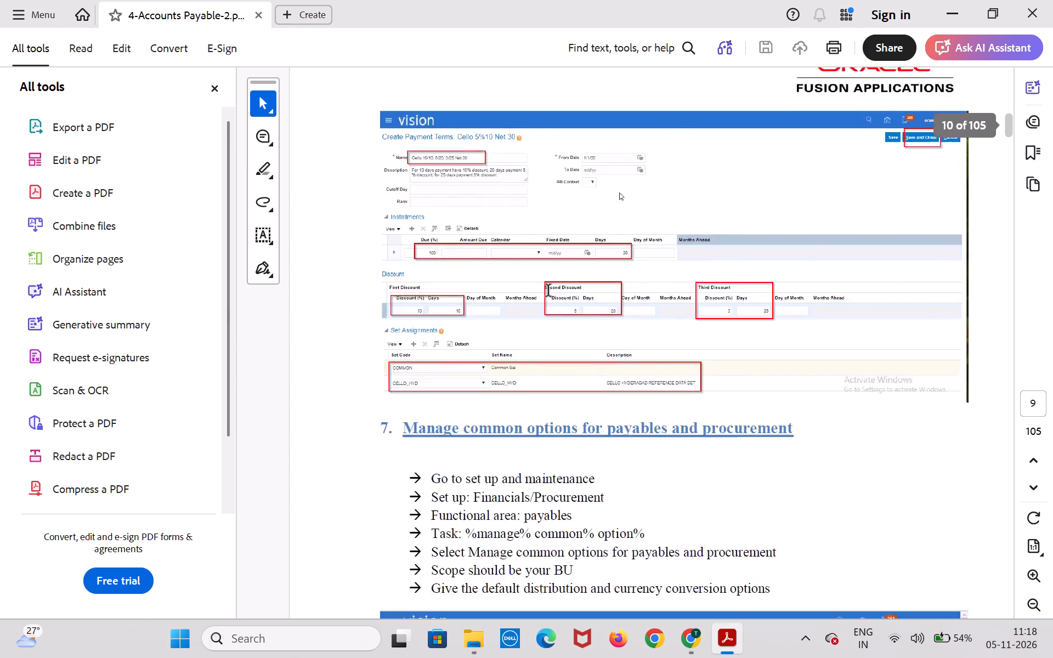
{"action": "scroll", "coordinate": [549, 291], "scroll_direction": "down", "scroll_amount": 15}
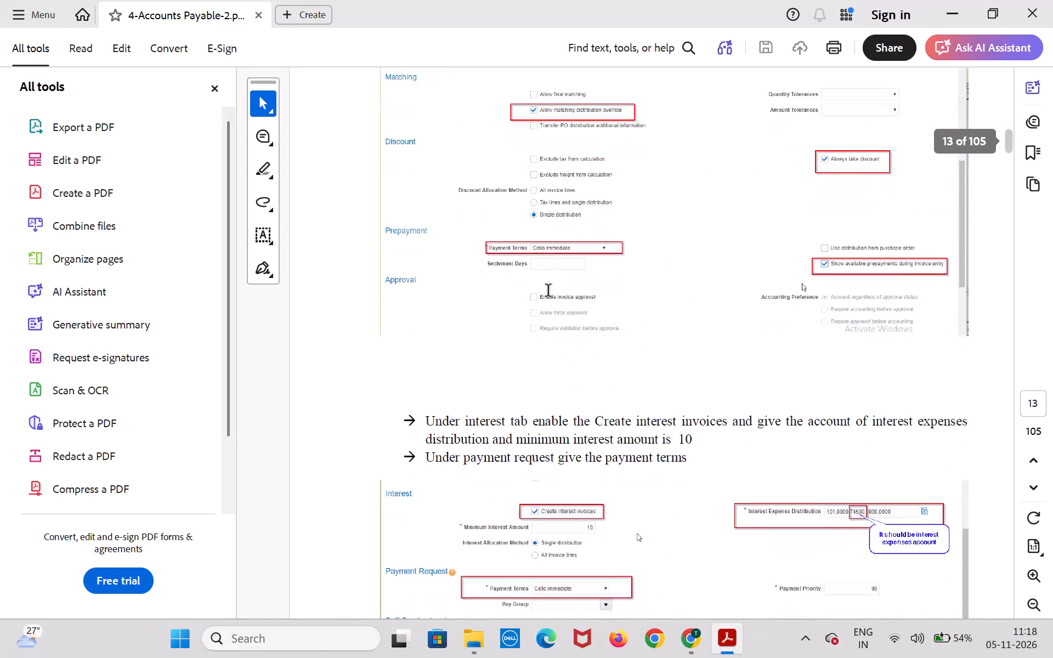
{"action": "scroll", "coordinate": [549, 291], "scroll_direction": "down", "scroll_amount": 17}
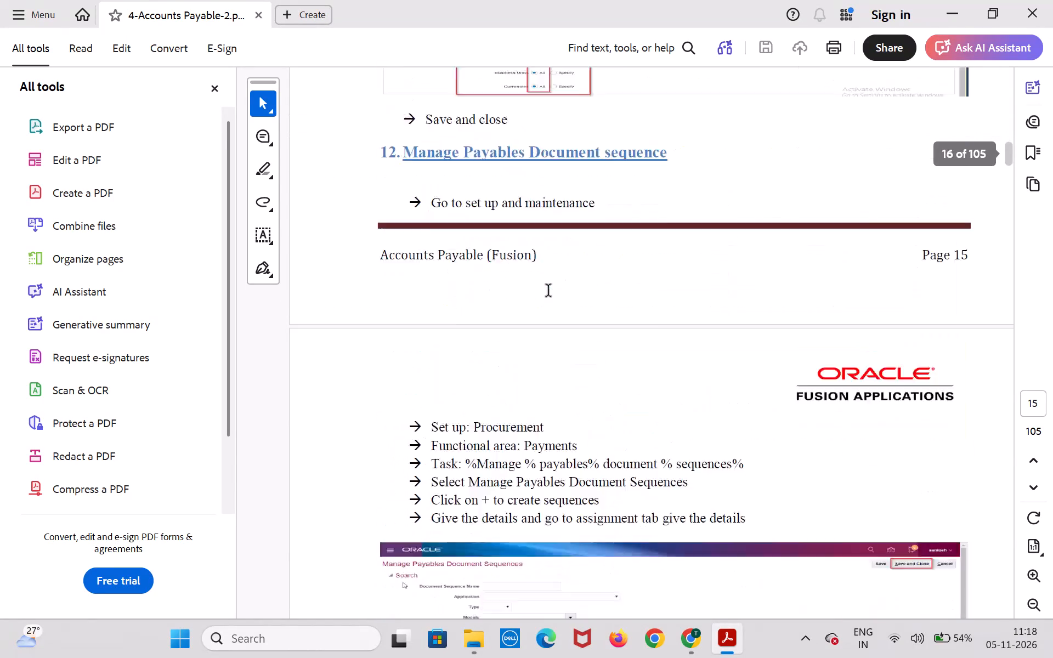
{"action": "scroll", "coordinate": [549, 290], "scroll_direction": "down", "scroll_amount": 3}
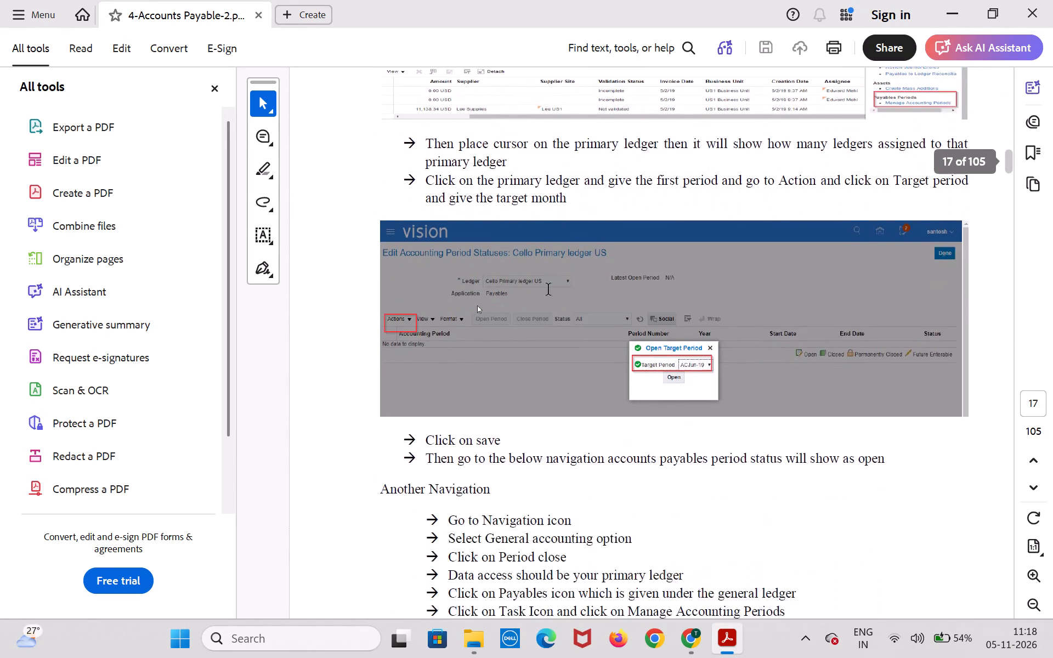
{"action": "scroll", "coordinate": [548, 292], "scroll_direction": "down", "scroll_amount": 15}
{"action": "scroll", "coordinate": [546, 293], "scroll_direction": "down", "scroll_amount": 6}
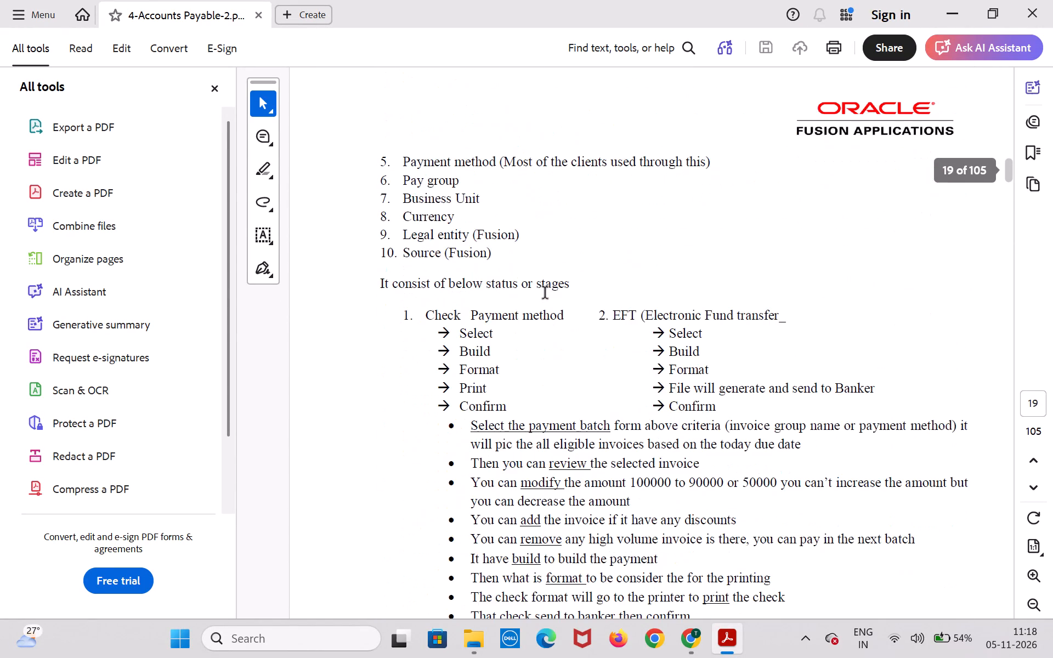
{"action": "scroll", "coordinate": [546, 293], "scroll_direction": "down", "scroll_amount": 17}
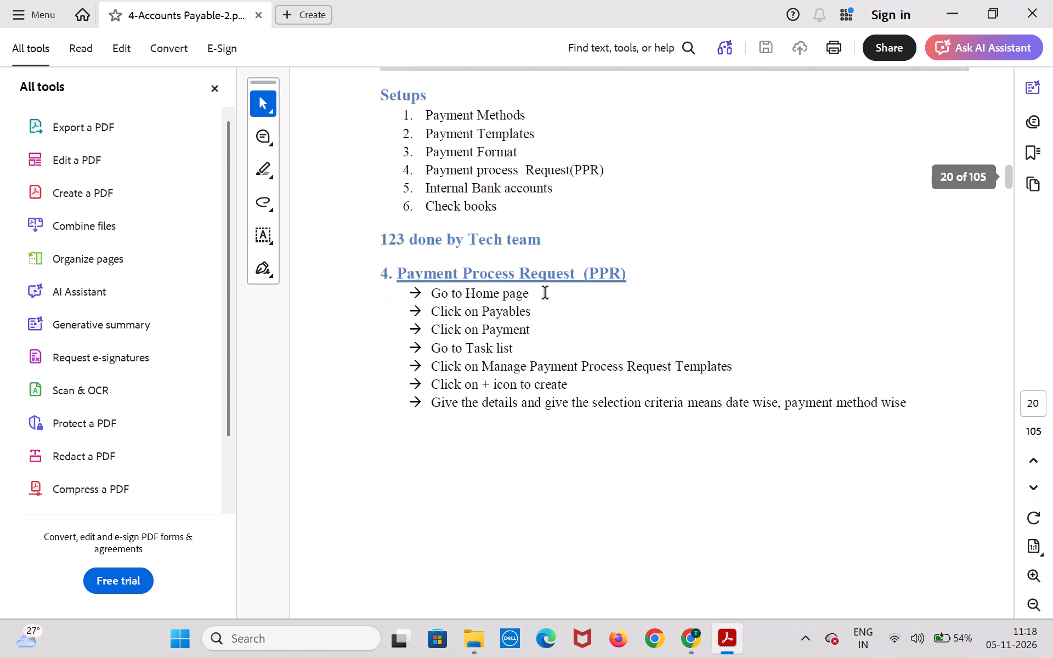
{"action": "scroll", "coordinate": [546, 293], "scroll_direction": "down", "scroll_amount": 3}
{"action": "scroll", "coordinate": [546, 293], "scroll_direction": "up", "scroll_amount": 6}
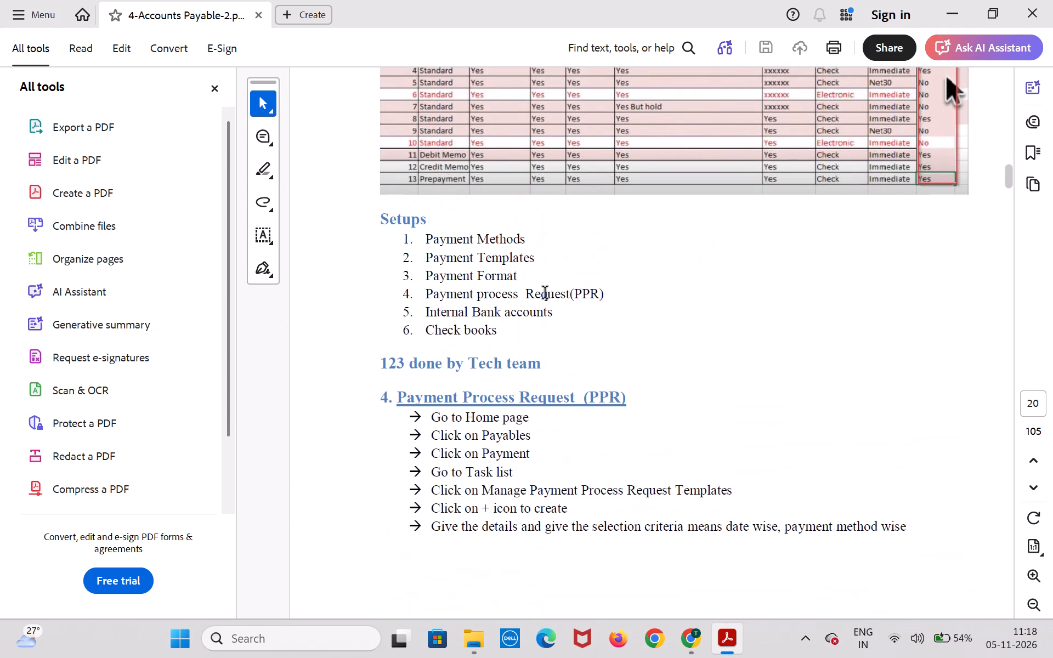
{"action": "scroll", "coordinate": [546, 293], "scroll_direction": "down", "scroll_amount": 15}
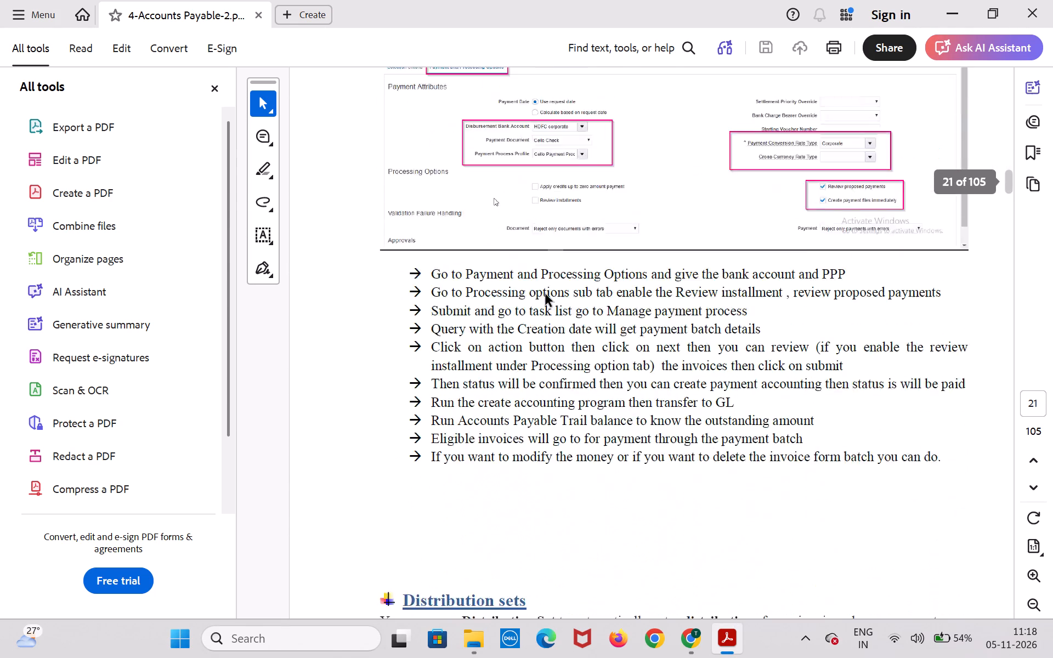
{"action": "scroll", "coordinate": [546, 294], "scroll_direction": "down", "scroll_amount": 13}
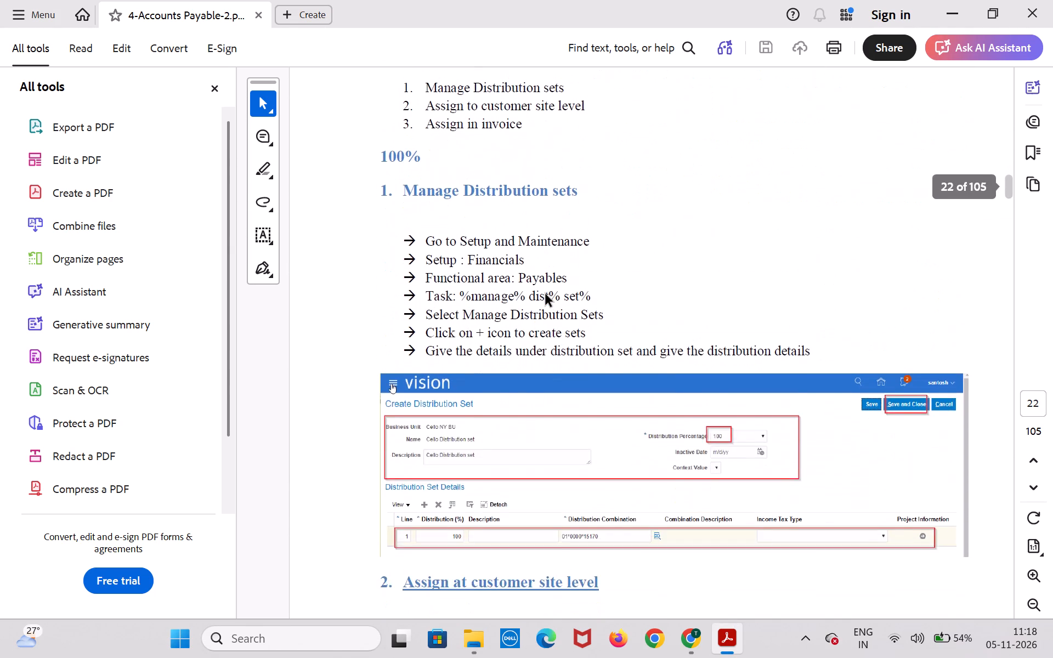
{"action": "scroll", "coordinate": [546, 294], "scroll_direction": "down", "scroll_amount": 12}
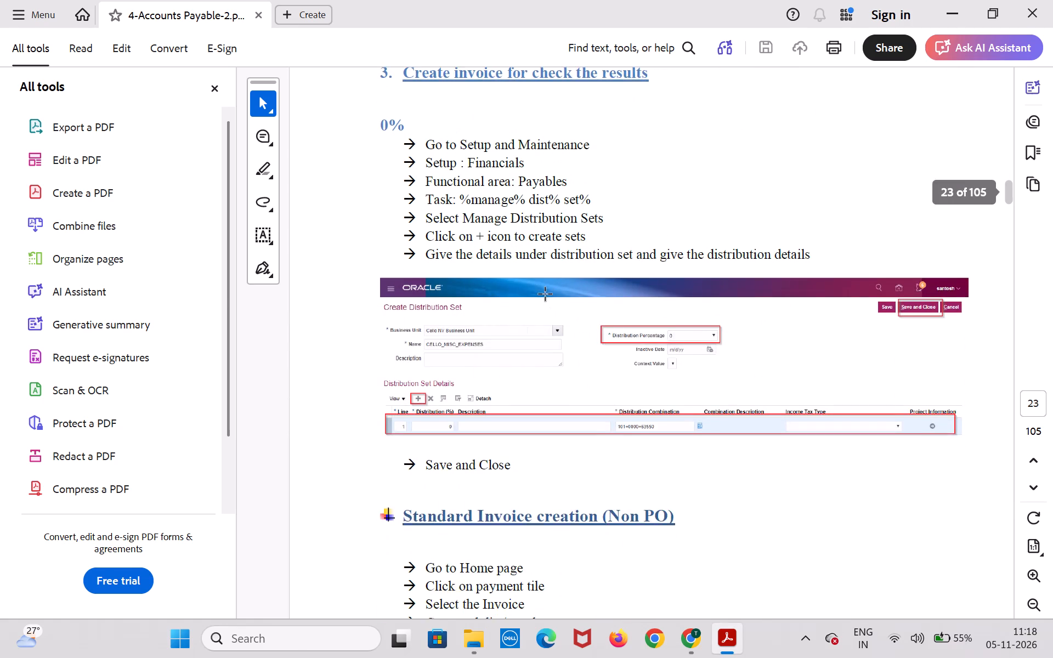
{"action": "scroll", "coordinate": [546, 294], "scroll_direction": "down", "scroll_amount": 14}
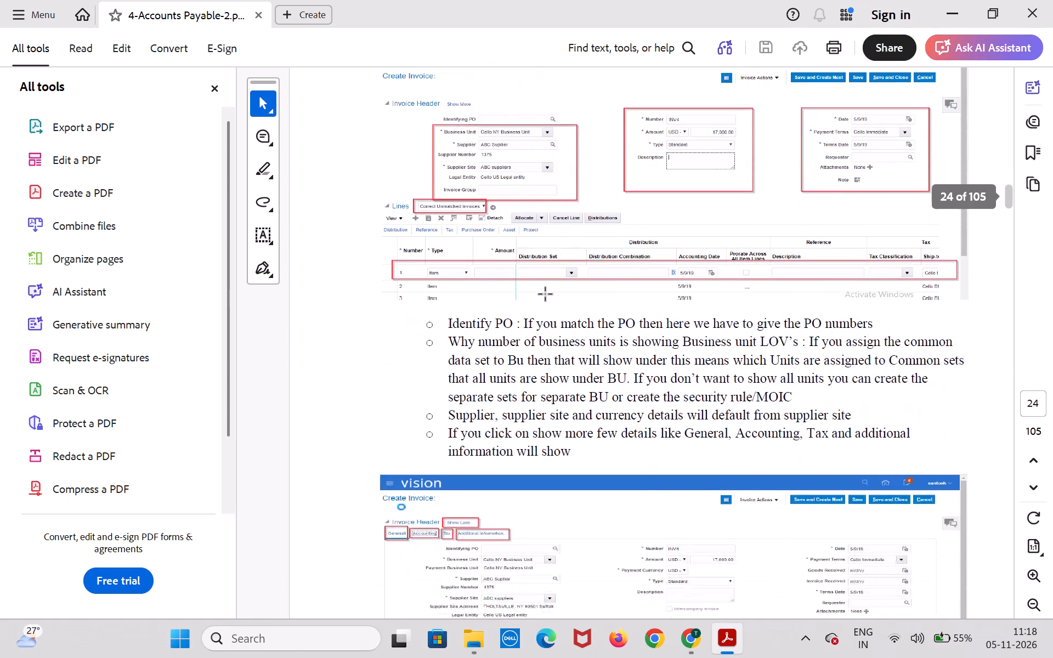
Search the guide for "payment terms" and close the search at the first match.
{"action": "key", "text": "ctrl+f"}
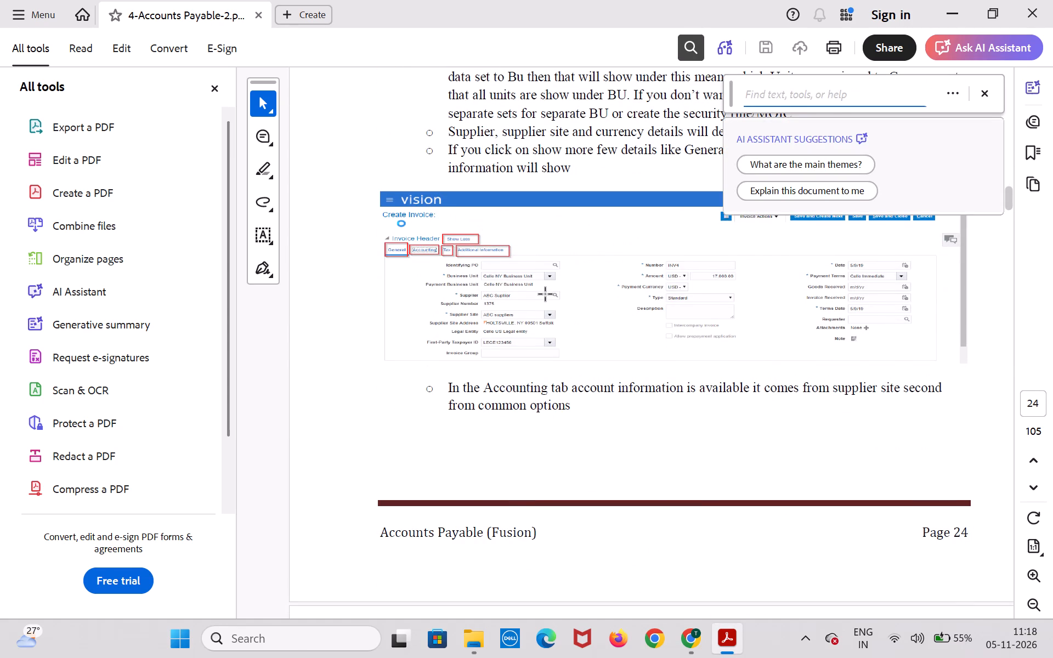
{"action": "type", "text": "pa"}
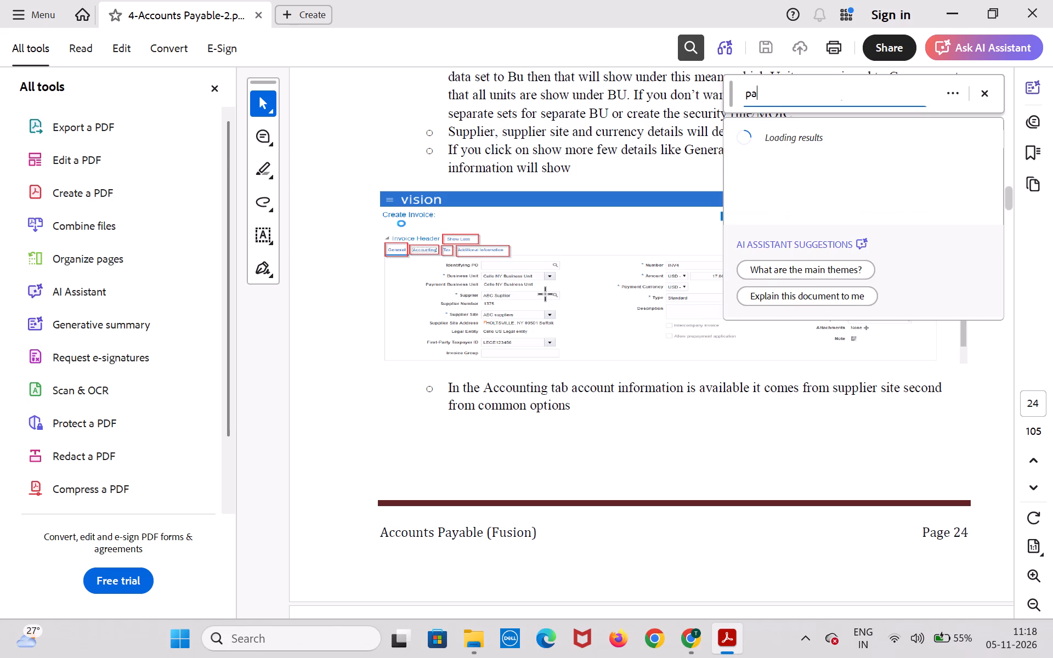
{"action": "type", "text": "yje"}
{"action": "key", "text": "BackSpace"}
{"action": "key", "text": "BackSpace"}
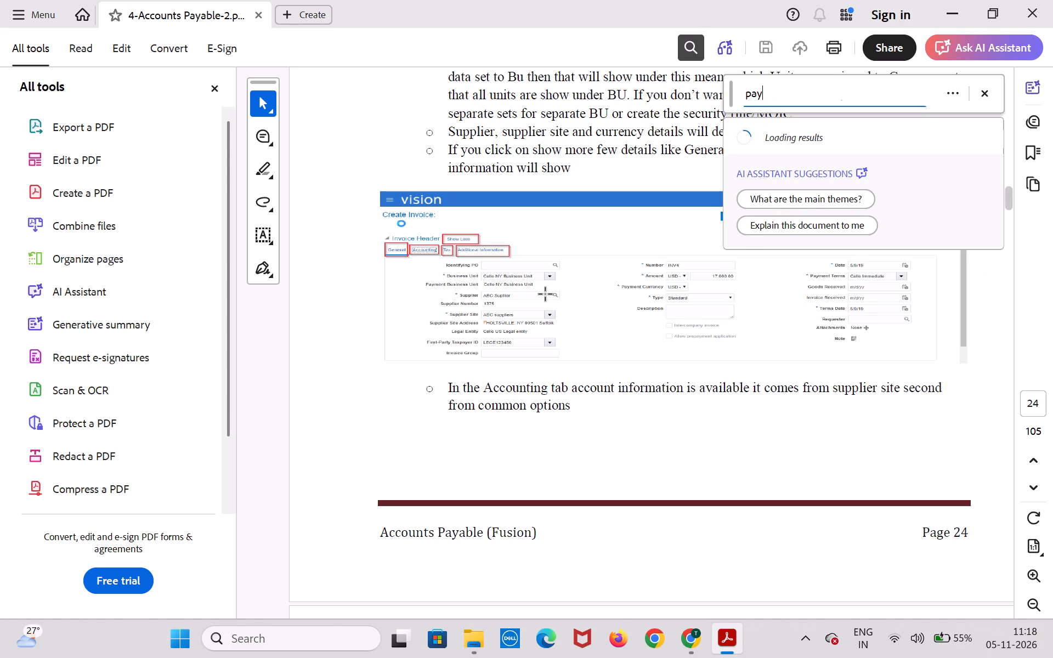
{"action": "key", "text": "BackSpace"}
{"action": "type", "text": "yment"}
{"action": "key", "text": "space"}
{"action": "type", "text": "terms"}
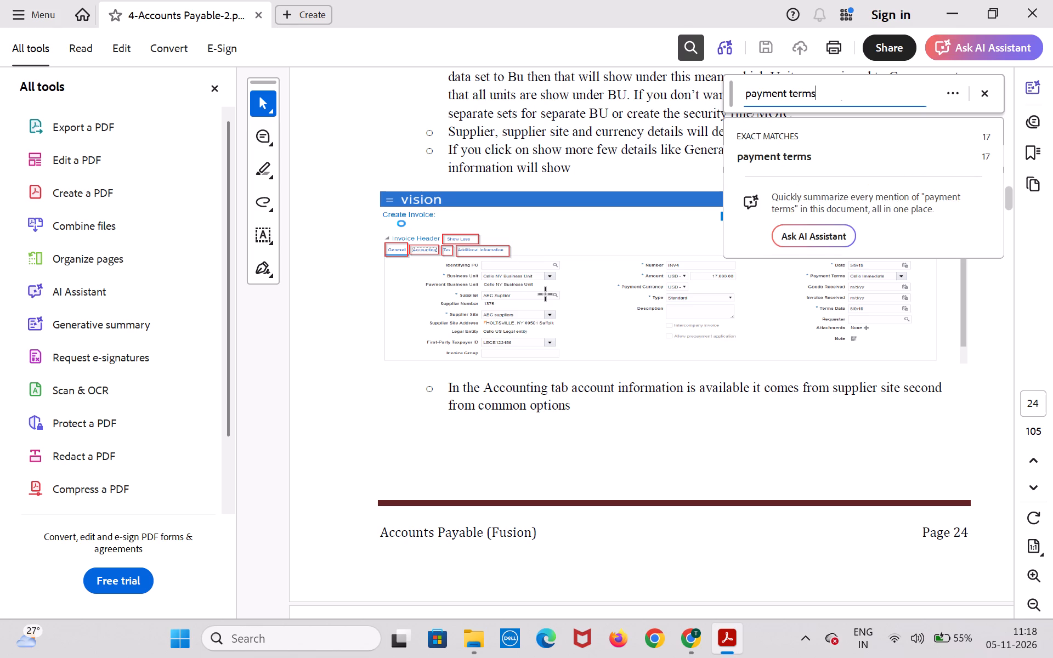
{"action": "key", "text": "Return"}
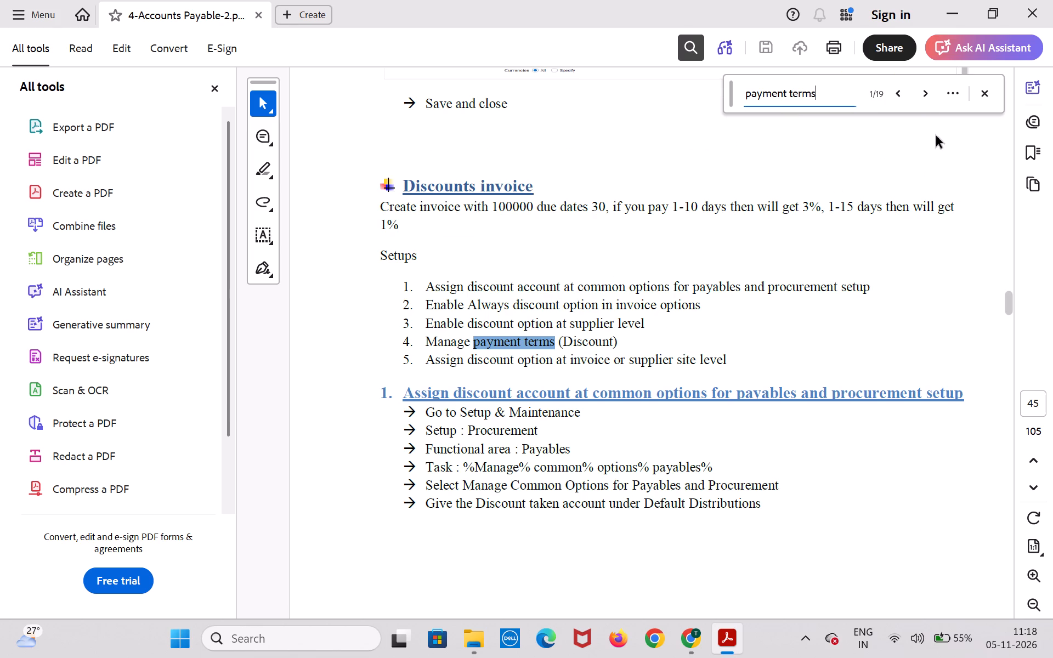
{"action": "left_click", "coordinate": [990, 92]}
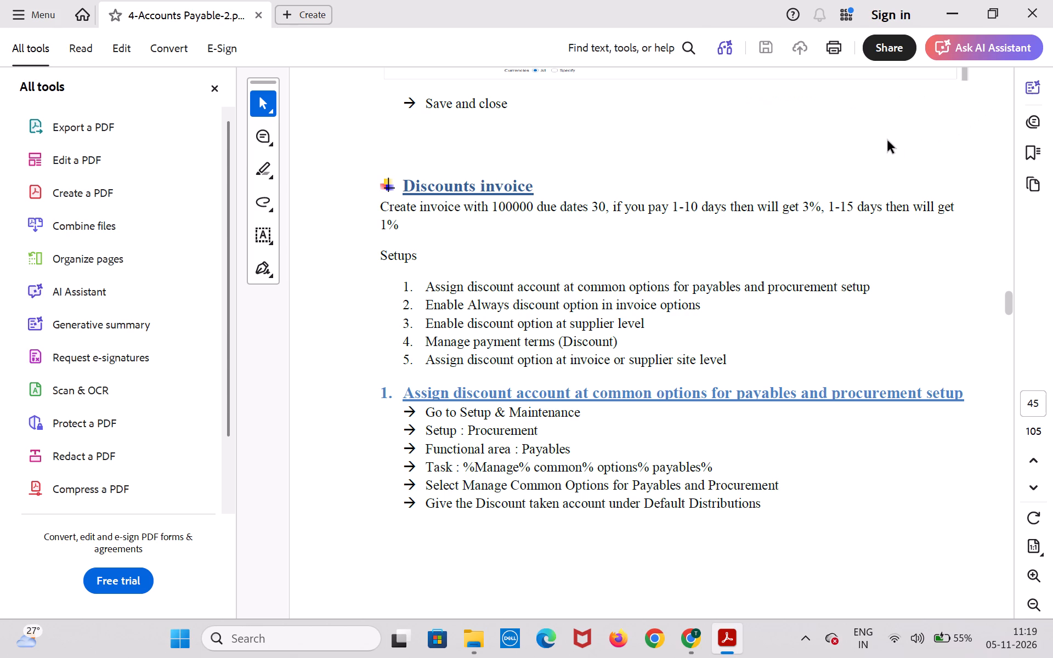
Read the Discounts invoice setup instructions from the common options to the Manage payment terms (Discount) section.
{"action": "scroll", "coordinate": [848, 140], "scroll_direction": "down", "scroll_amount": 4}
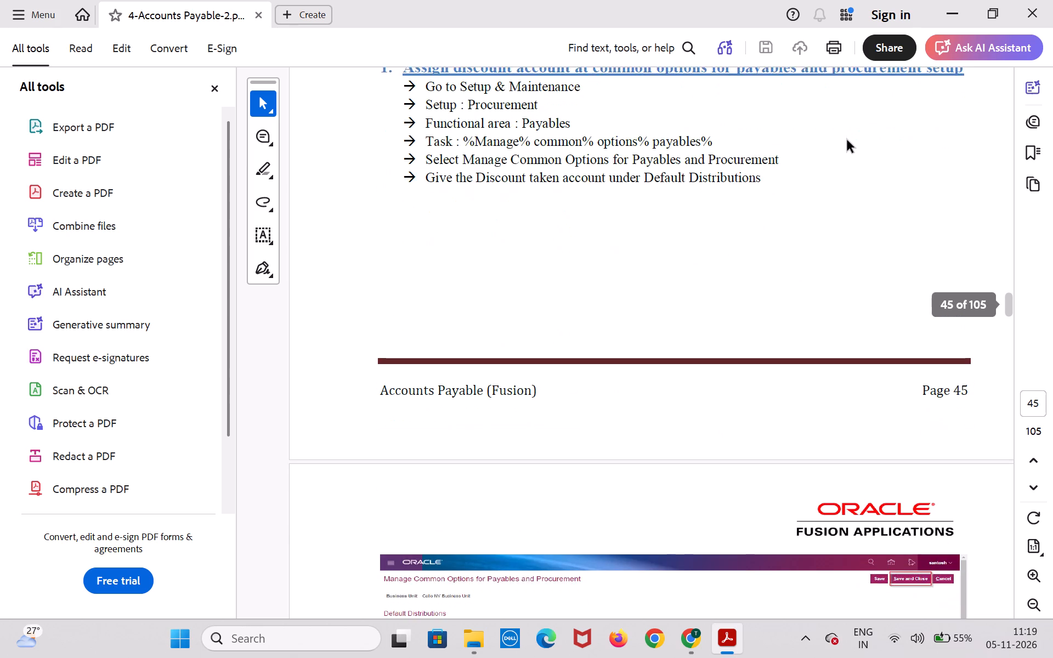
{"action": "scroll", "coordinate": [847, 140], "scroll_direction": "down", "scroll_amount": 12}
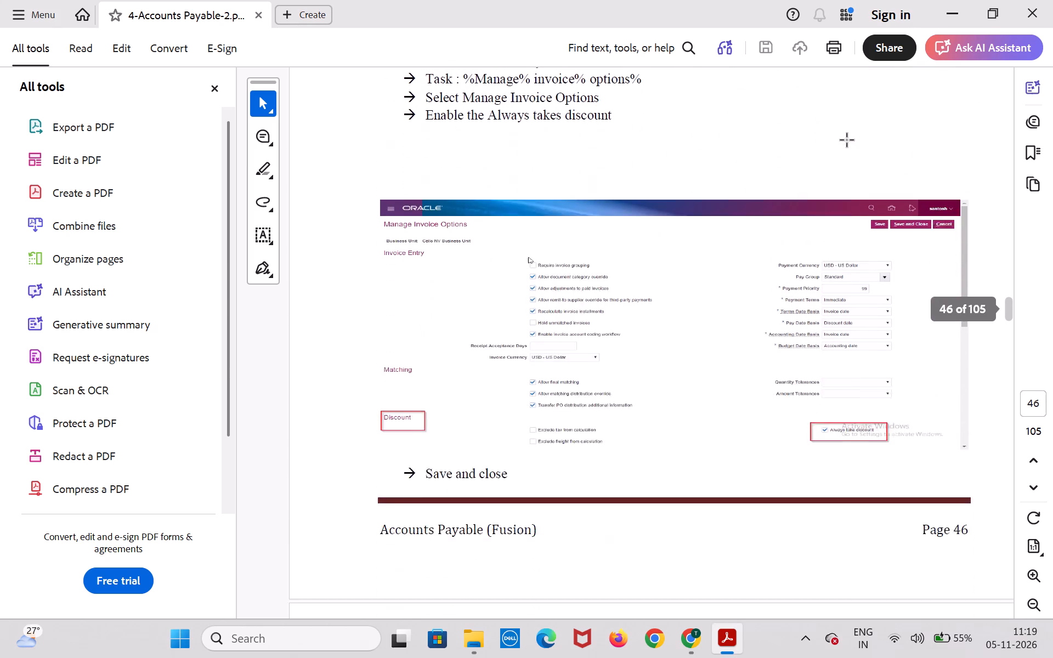
{"action": "scroll", "coordinate": [847, 140], "scroll_direction": "down", "scroll_amount": 4}
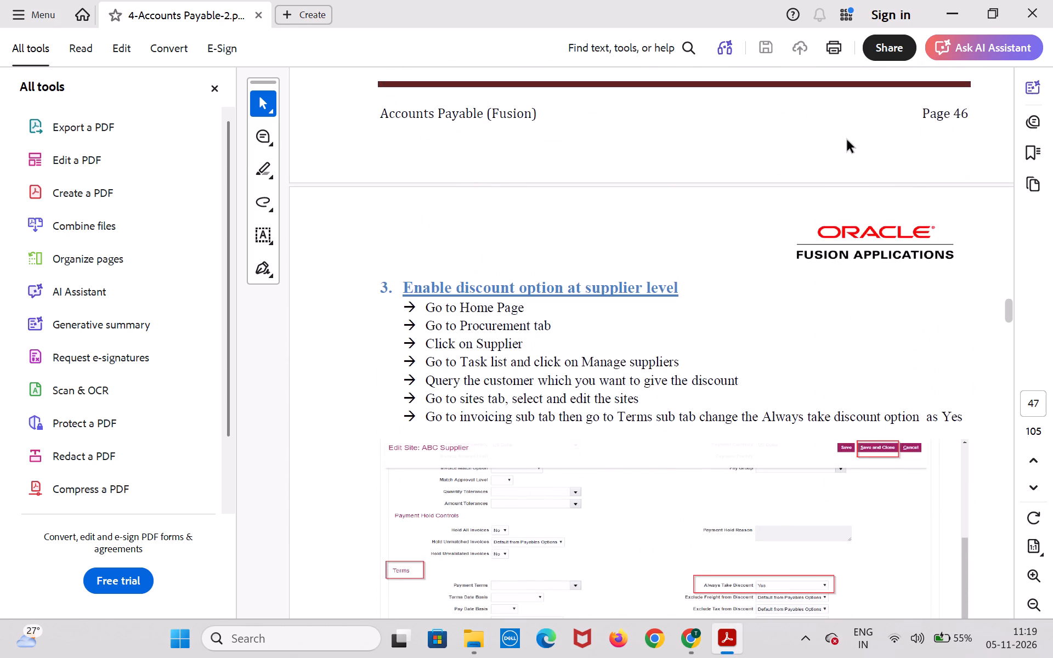
{"action": "scroll", "coordinate": [847, 140], "scroll_direction": "down", "scroll_amount": 4}
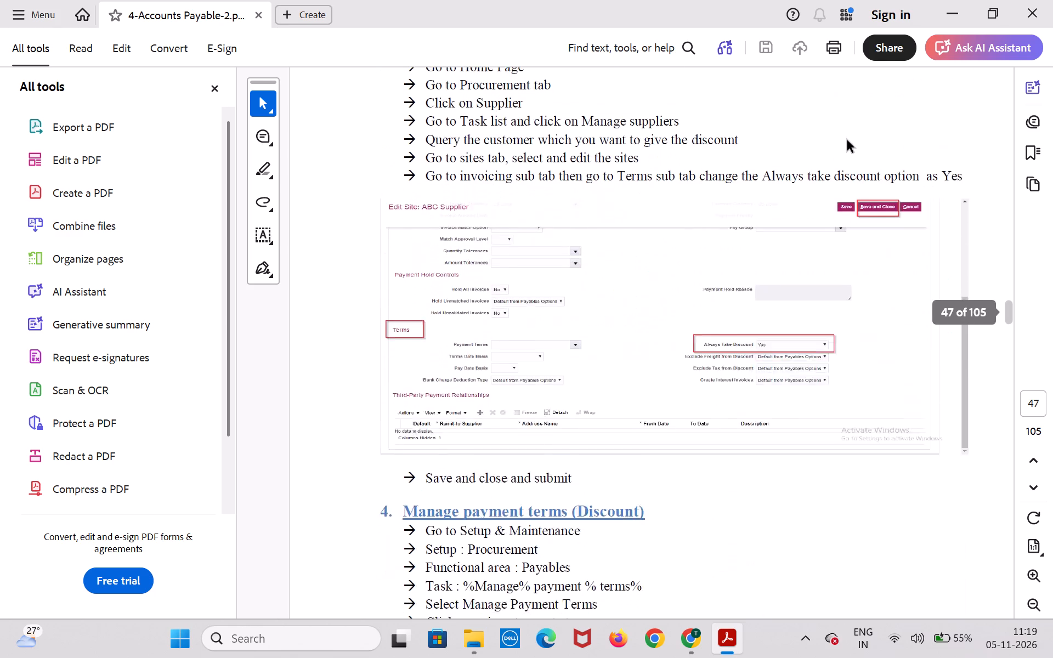
{"action": "scroll", "coordinate": [847, 140], "scroll_direction": "down", "scroll_amount": 5}
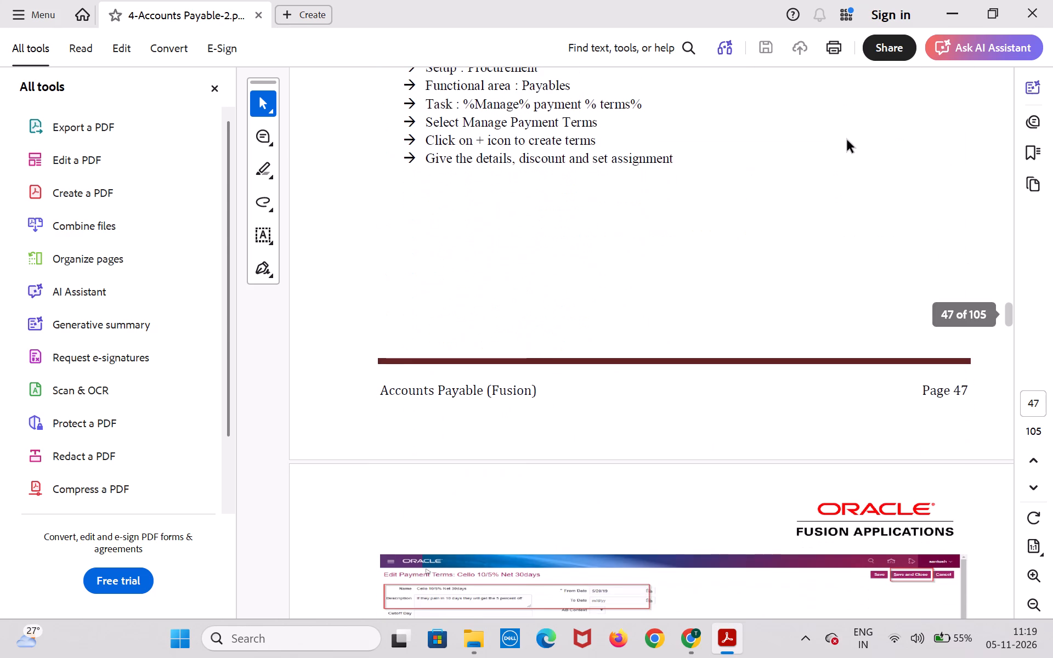
{"action": "scroll", "coordinate": [847, 140], "scroll_direction": "up", "scroll_amount": 7}
{"action": "scroll", "coordinate": [847, 140], "scroll_direction": "down", "scroll_amount": 6}
{"action": "scroll", "coordinate": [847, 140], "scroll_direction": "up", "scroll_amount": 6}
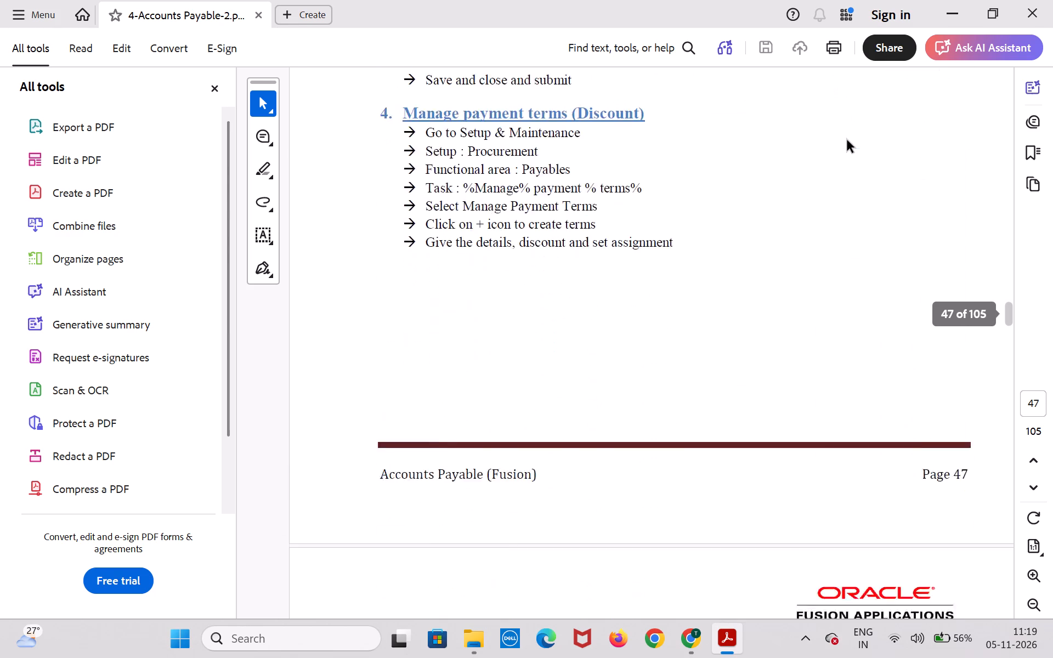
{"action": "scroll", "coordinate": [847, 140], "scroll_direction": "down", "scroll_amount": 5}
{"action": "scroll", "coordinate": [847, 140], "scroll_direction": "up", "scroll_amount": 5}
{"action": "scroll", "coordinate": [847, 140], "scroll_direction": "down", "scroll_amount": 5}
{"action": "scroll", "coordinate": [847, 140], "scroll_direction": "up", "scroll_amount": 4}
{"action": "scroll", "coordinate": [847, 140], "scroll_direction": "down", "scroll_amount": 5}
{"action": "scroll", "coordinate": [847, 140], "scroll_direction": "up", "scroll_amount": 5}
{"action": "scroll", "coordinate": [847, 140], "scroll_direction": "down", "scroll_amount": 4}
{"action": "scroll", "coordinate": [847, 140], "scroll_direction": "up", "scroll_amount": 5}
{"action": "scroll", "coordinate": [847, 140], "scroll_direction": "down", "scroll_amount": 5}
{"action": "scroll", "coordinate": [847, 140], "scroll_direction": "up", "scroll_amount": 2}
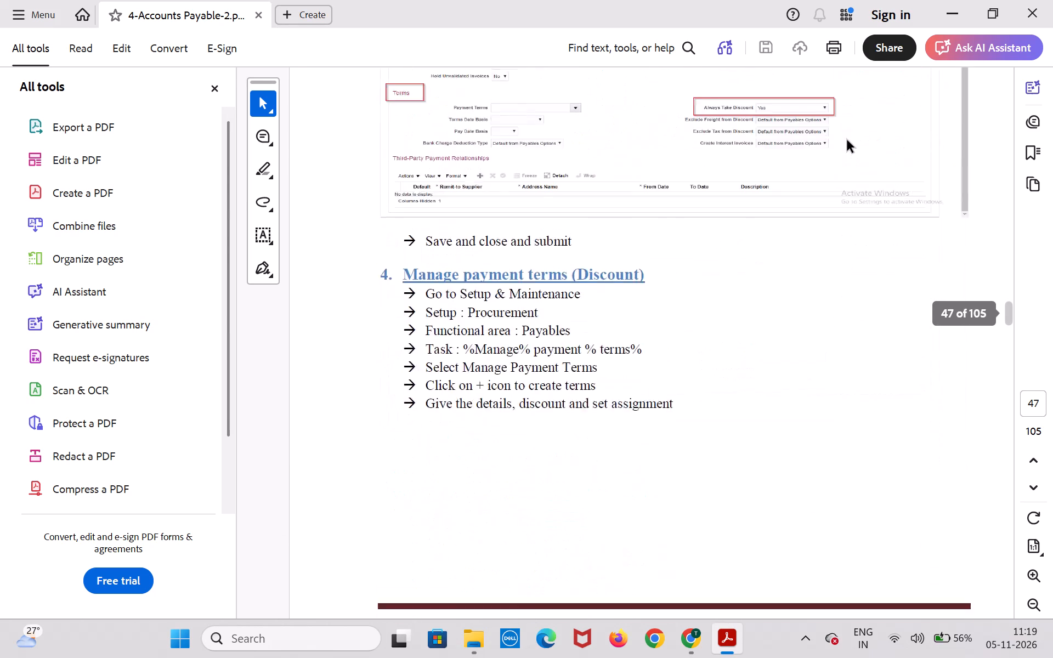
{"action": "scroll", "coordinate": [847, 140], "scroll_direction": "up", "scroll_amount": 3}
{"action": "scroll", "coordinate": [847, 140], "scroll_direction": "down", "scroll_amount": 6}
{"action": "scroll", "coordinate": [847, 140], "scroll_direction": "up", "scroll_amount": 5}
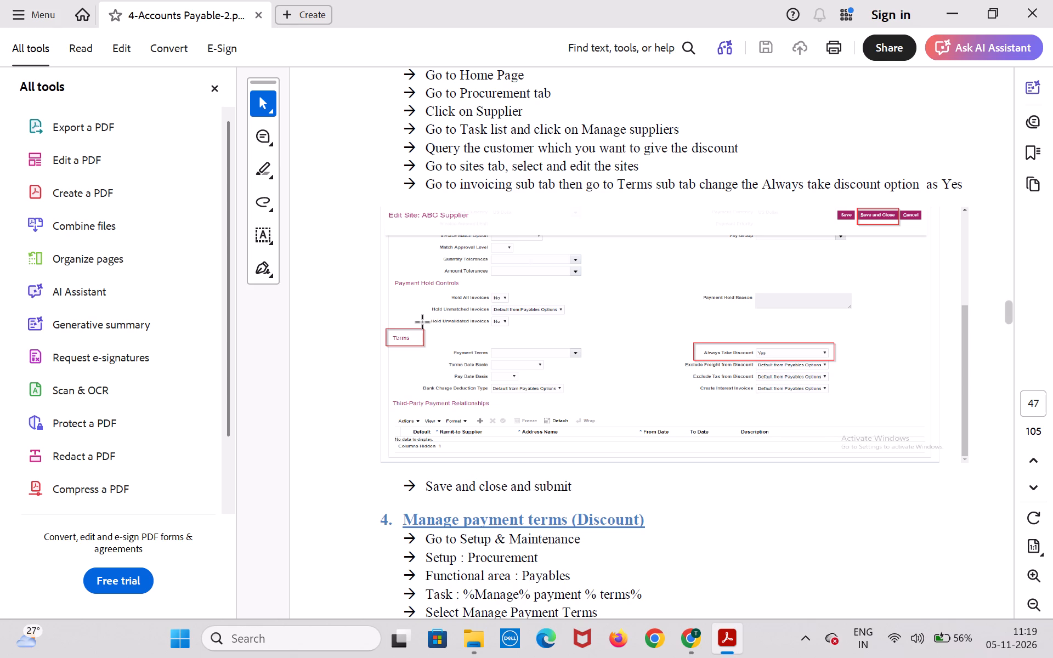
Examine the sample discount payment terms in the guide up close, including its header, installments, discount and set assignments.
{"action": "scroll", "coordinate": [423, 322], "scroll_direction": "down", "scroll_amount": 10}
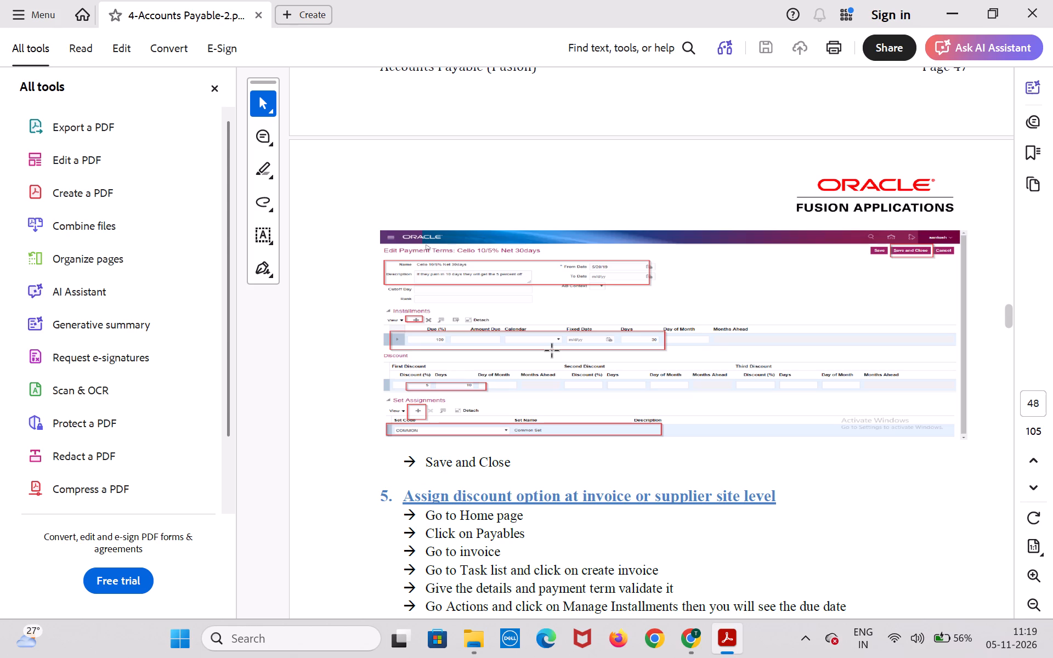
{"action": "scroll", "coordinate": [552, 351], "scroll_direction": "up", "scroll_amount": 2}
{"action": "scroll", "coordinate": [552, 351], "scroll_direction": "down", "scroll_amount": 1}
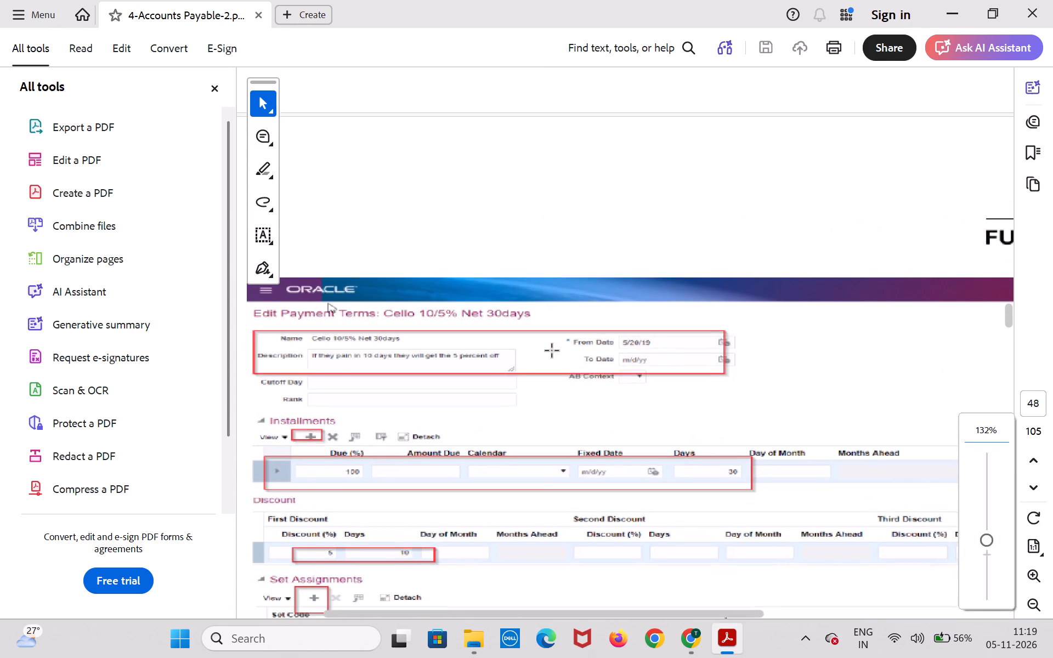
{"action": "scroll", "coordinate": [552, 351], "scroll_direction": "down", "scroll_amount": 1}
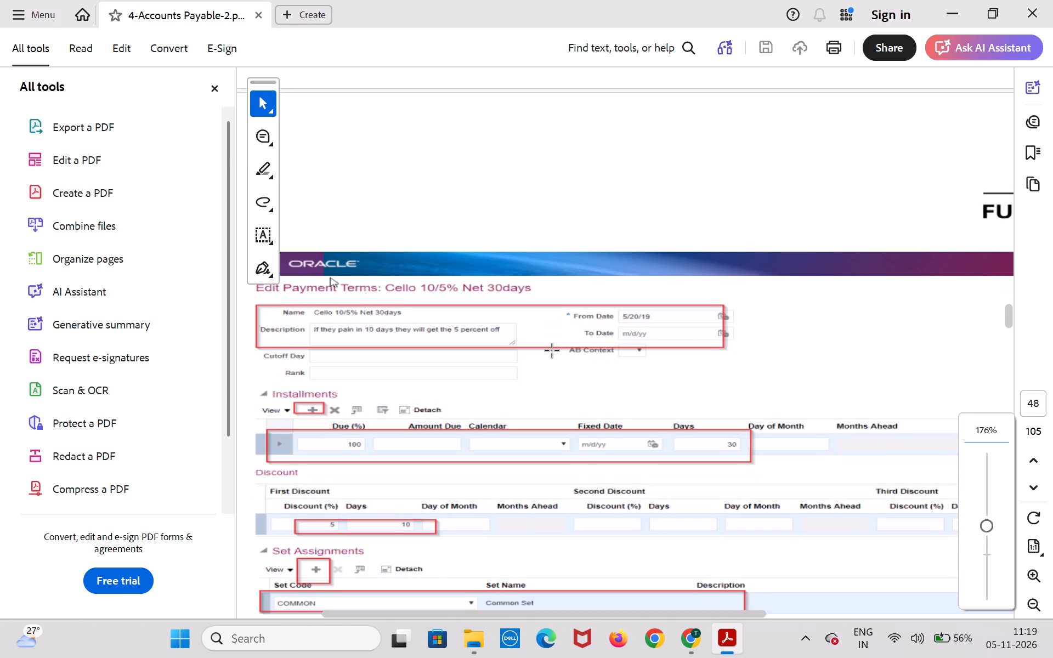
{"action": "scroll", "coordinate": [552, 351], "scroll_direction": "down", "scroll_amount": 2}
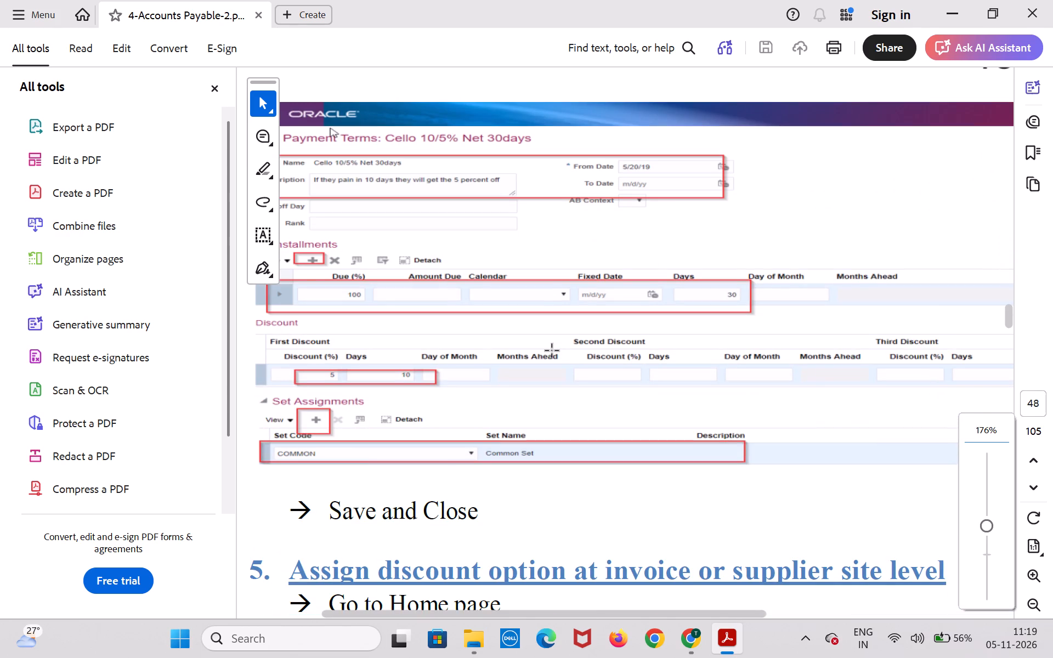
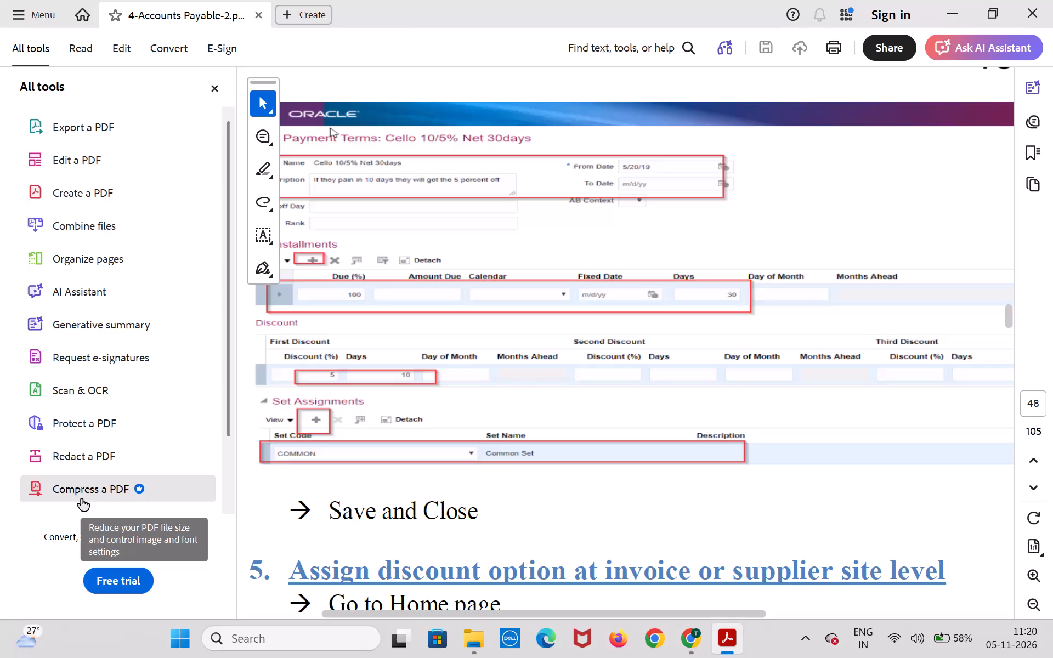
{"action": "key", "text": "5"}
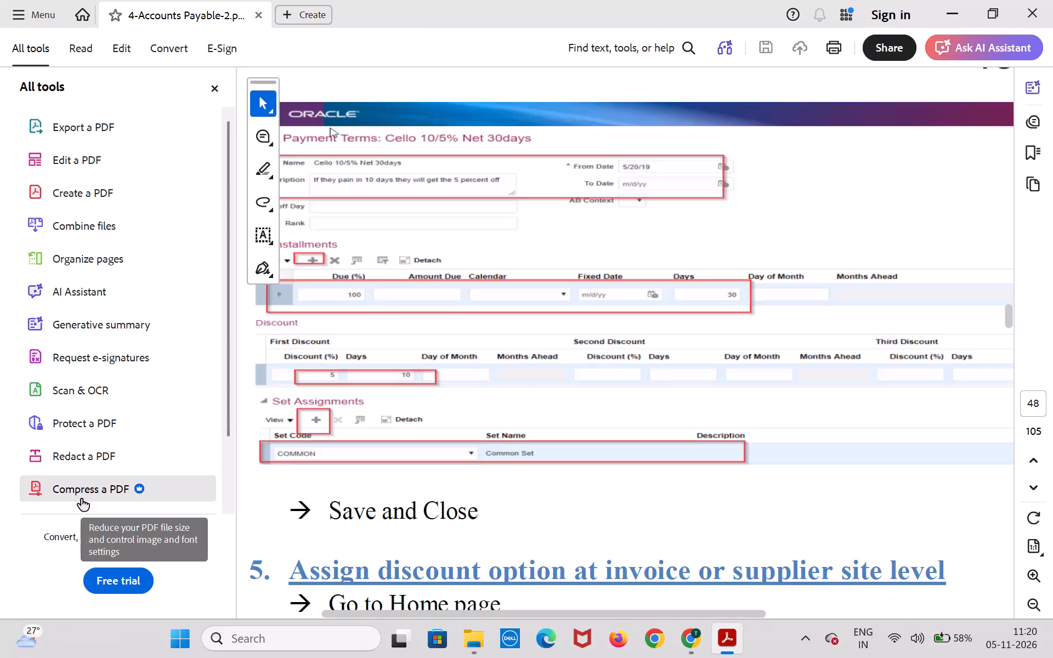
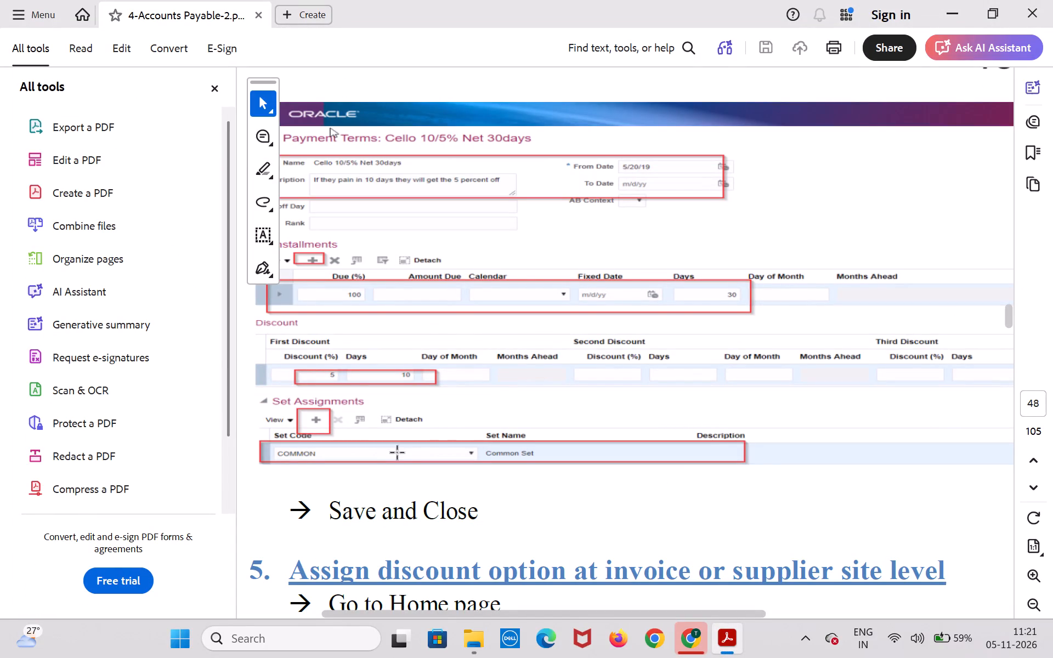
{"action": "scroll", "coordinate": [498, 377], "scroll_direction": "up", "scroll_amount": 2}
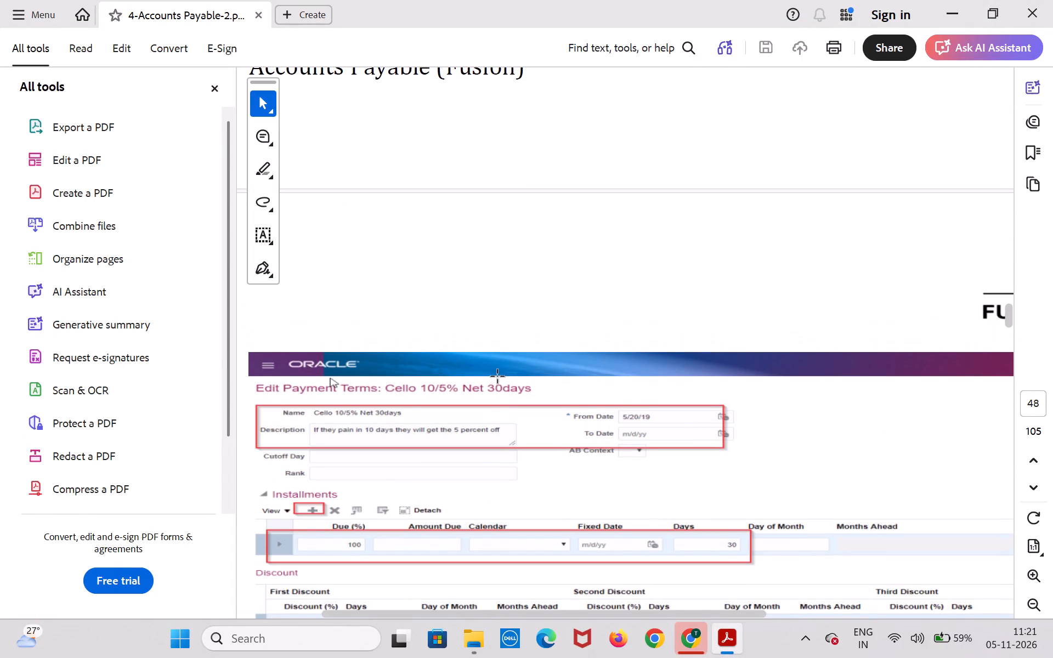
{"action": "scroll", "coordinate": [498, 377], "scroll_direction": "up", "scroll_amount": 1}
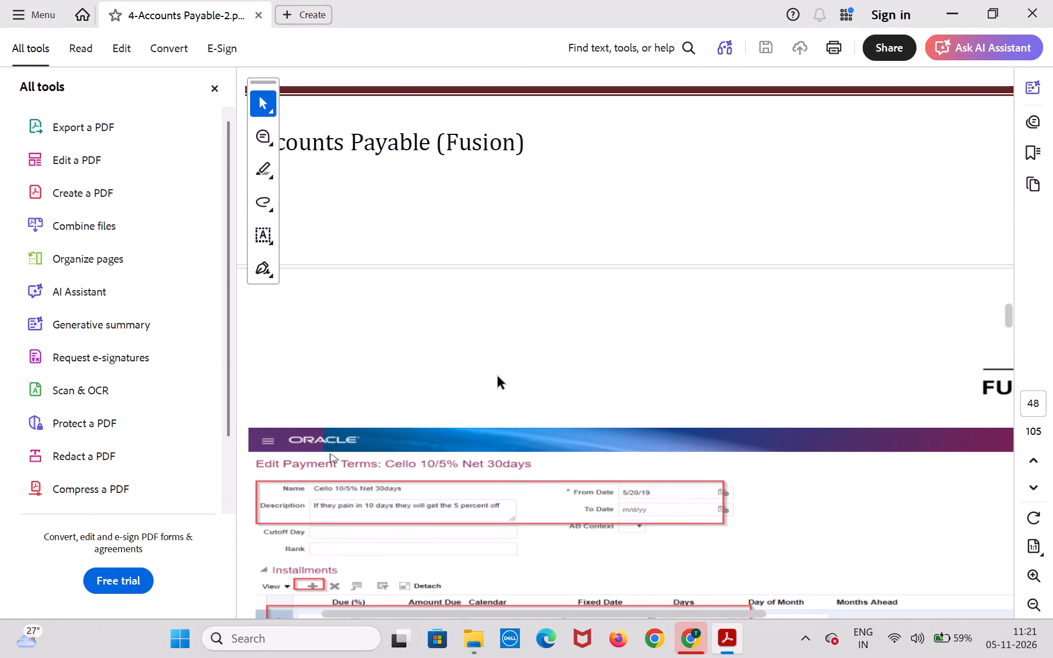
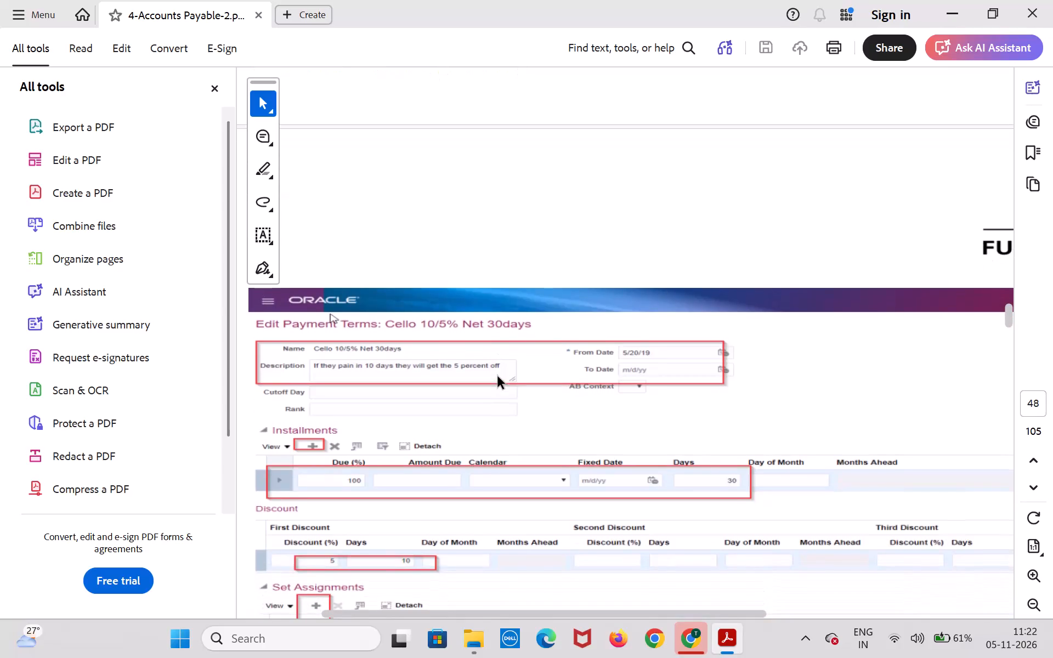
Review the guide's set assignments for the discount payment terms and its section on assigning the discount option at invoice or supplier site level.
{"action": "scroll", "coordinate": [498, 377], "scroll_direction": "down", "scroll_amount": 2}
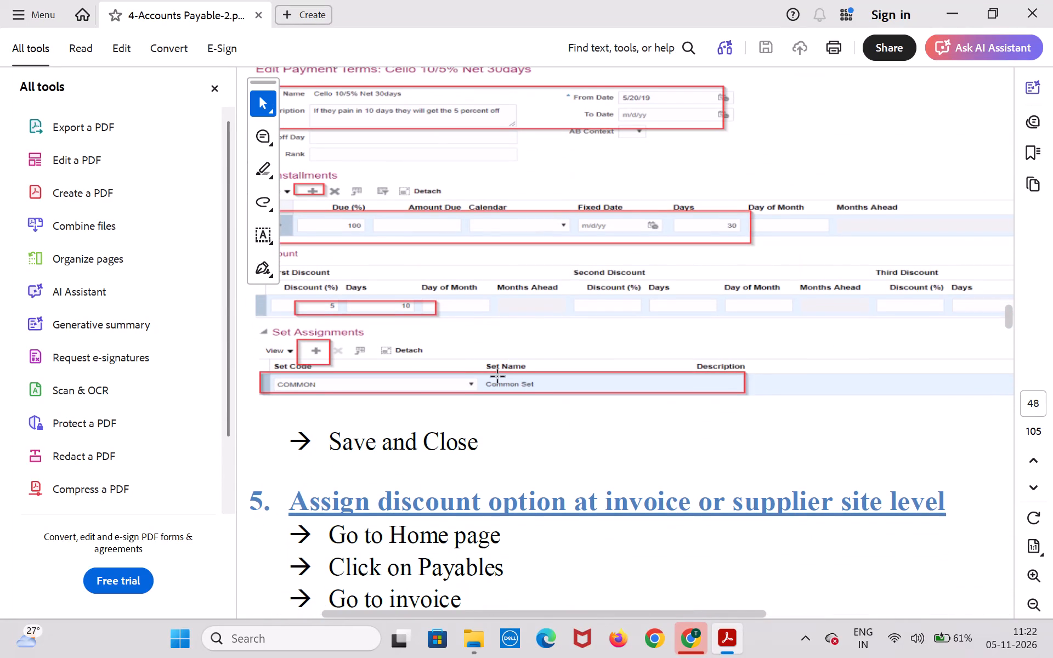
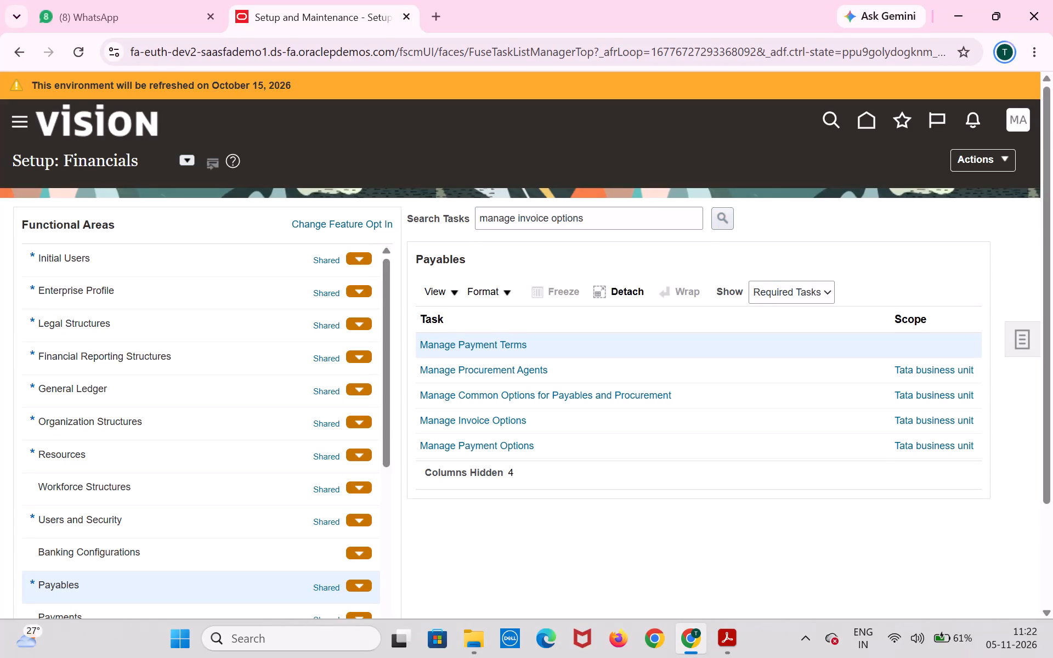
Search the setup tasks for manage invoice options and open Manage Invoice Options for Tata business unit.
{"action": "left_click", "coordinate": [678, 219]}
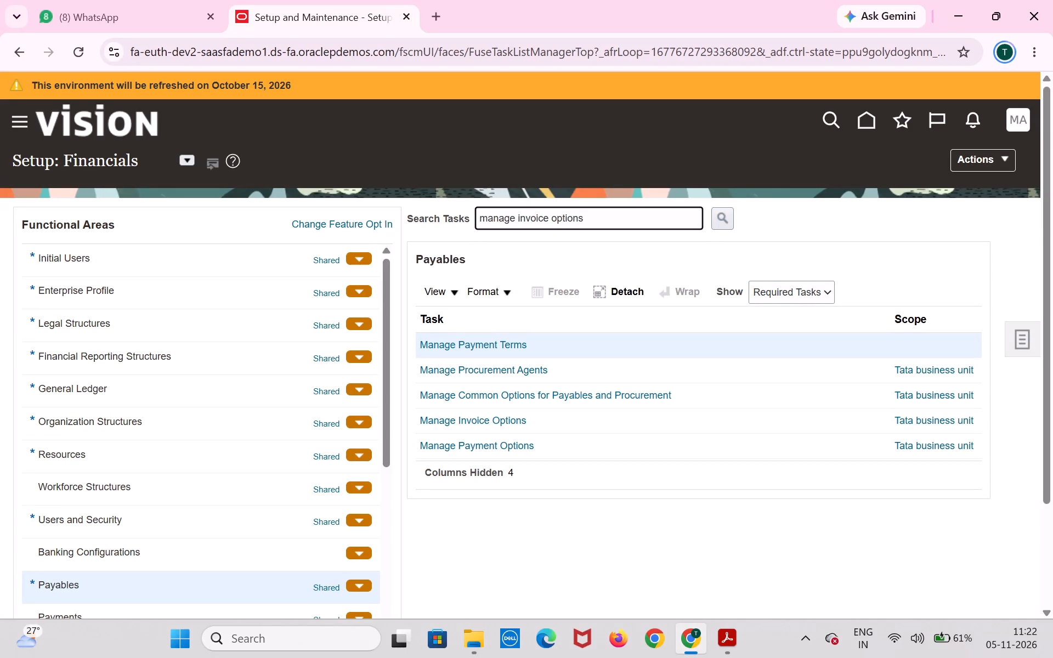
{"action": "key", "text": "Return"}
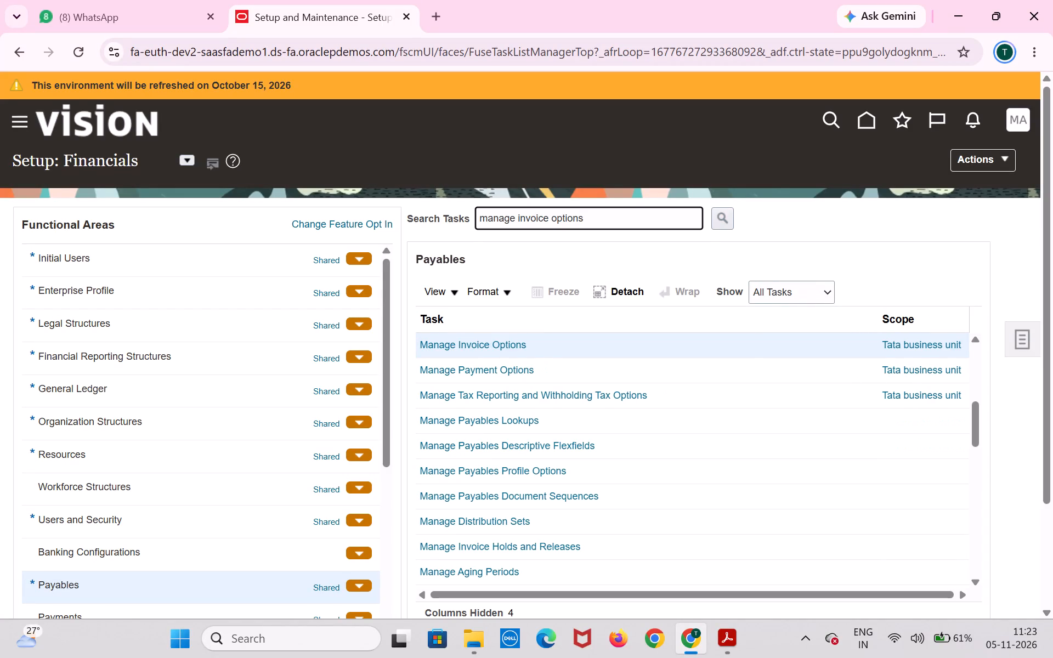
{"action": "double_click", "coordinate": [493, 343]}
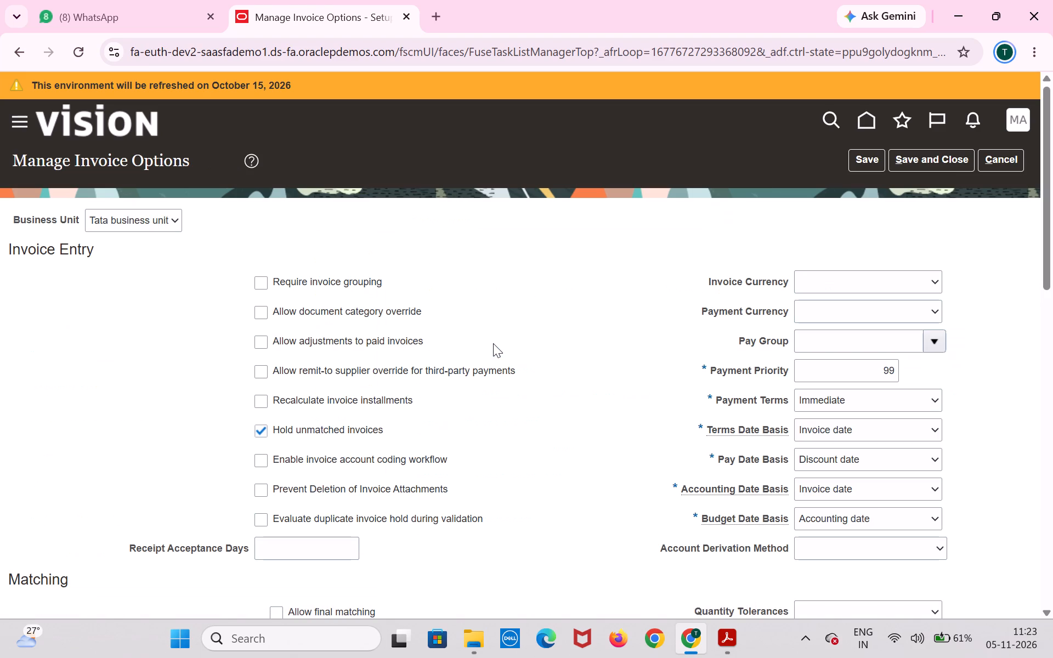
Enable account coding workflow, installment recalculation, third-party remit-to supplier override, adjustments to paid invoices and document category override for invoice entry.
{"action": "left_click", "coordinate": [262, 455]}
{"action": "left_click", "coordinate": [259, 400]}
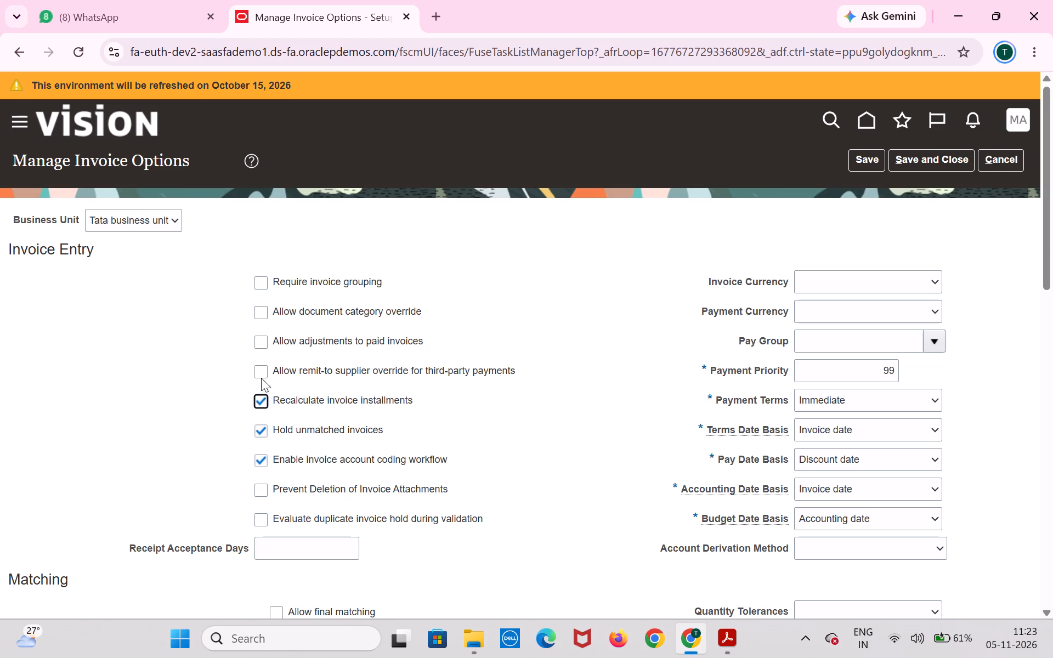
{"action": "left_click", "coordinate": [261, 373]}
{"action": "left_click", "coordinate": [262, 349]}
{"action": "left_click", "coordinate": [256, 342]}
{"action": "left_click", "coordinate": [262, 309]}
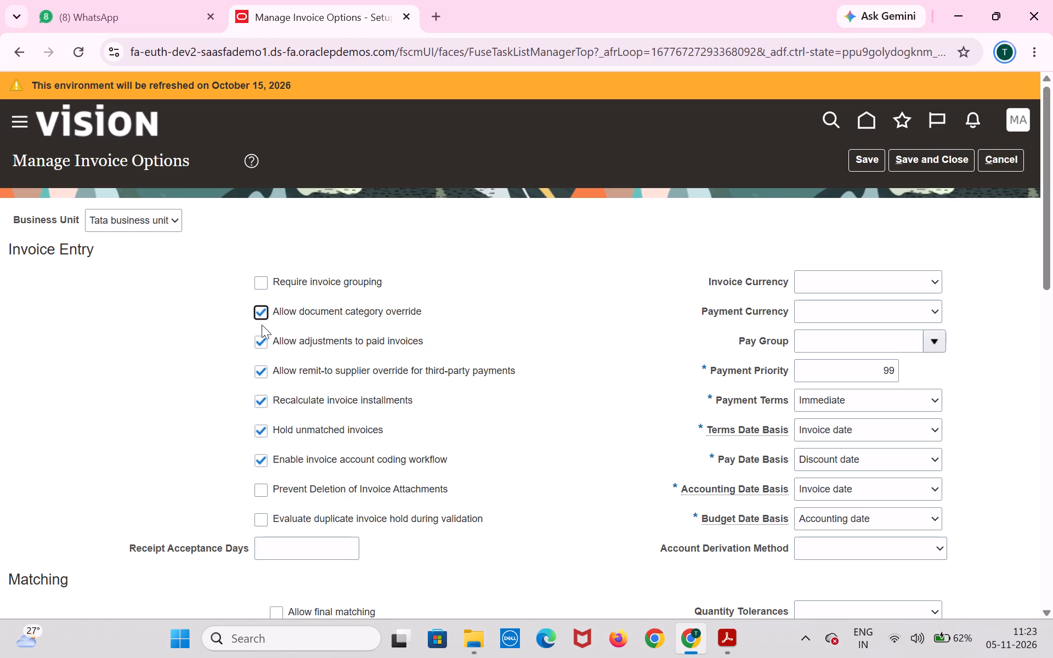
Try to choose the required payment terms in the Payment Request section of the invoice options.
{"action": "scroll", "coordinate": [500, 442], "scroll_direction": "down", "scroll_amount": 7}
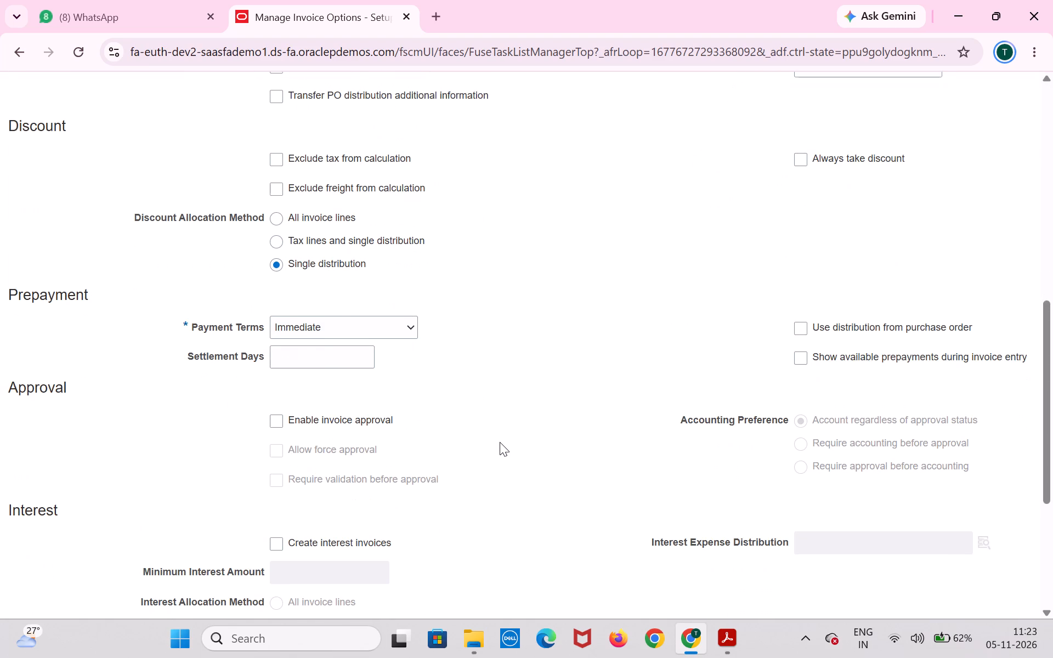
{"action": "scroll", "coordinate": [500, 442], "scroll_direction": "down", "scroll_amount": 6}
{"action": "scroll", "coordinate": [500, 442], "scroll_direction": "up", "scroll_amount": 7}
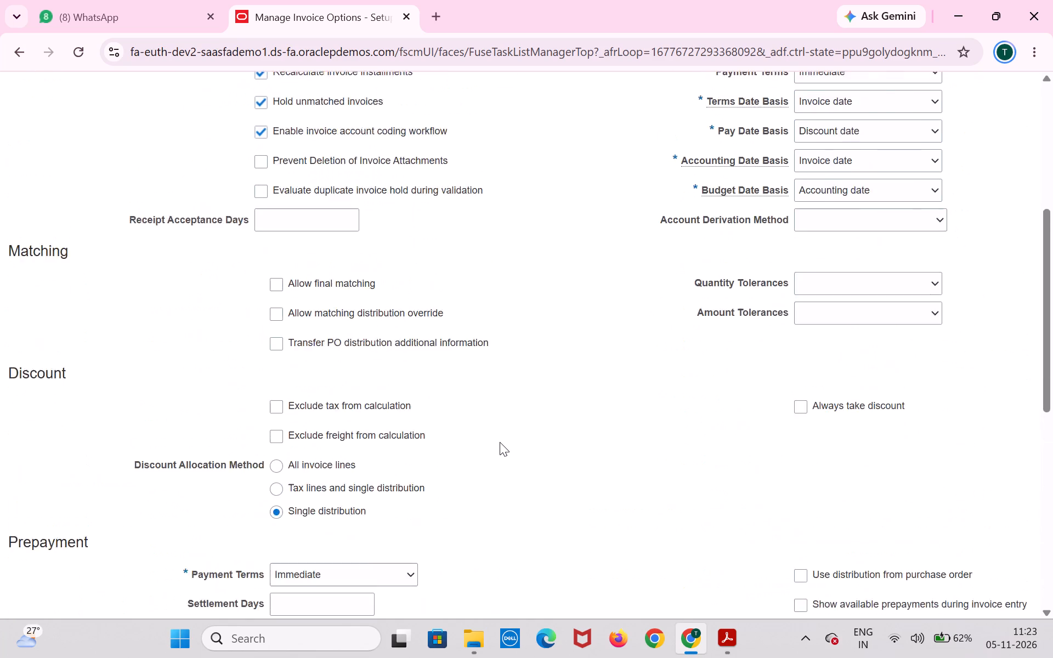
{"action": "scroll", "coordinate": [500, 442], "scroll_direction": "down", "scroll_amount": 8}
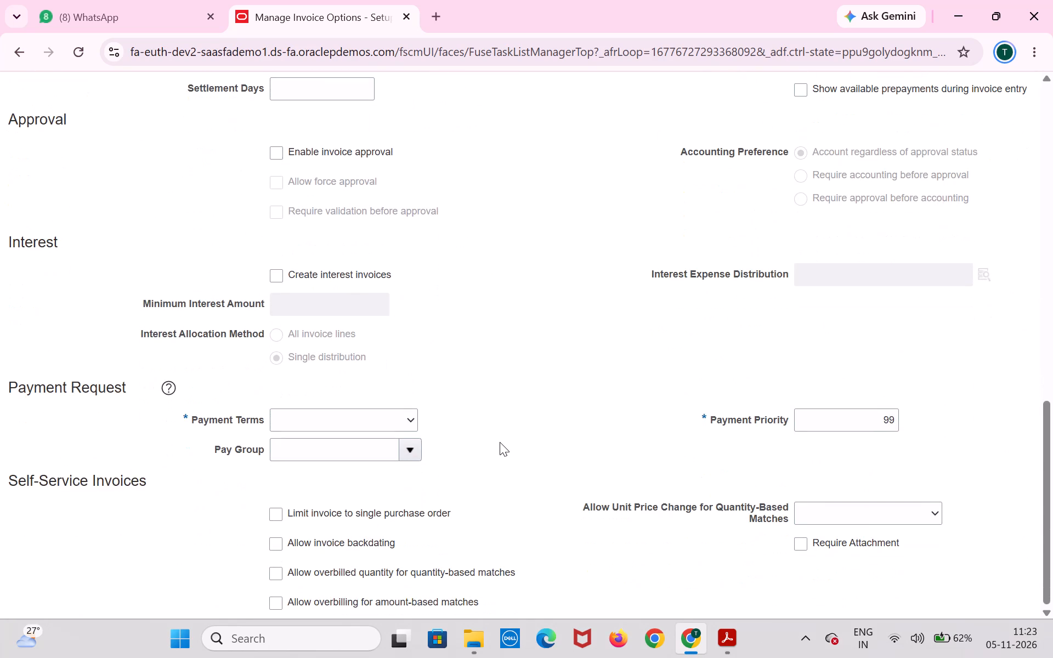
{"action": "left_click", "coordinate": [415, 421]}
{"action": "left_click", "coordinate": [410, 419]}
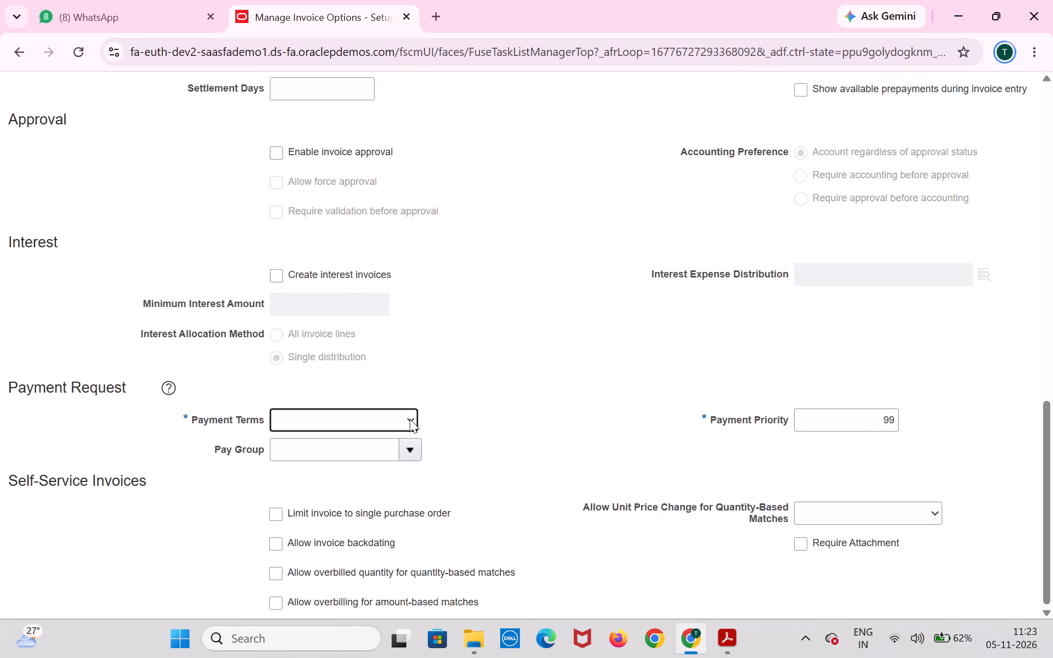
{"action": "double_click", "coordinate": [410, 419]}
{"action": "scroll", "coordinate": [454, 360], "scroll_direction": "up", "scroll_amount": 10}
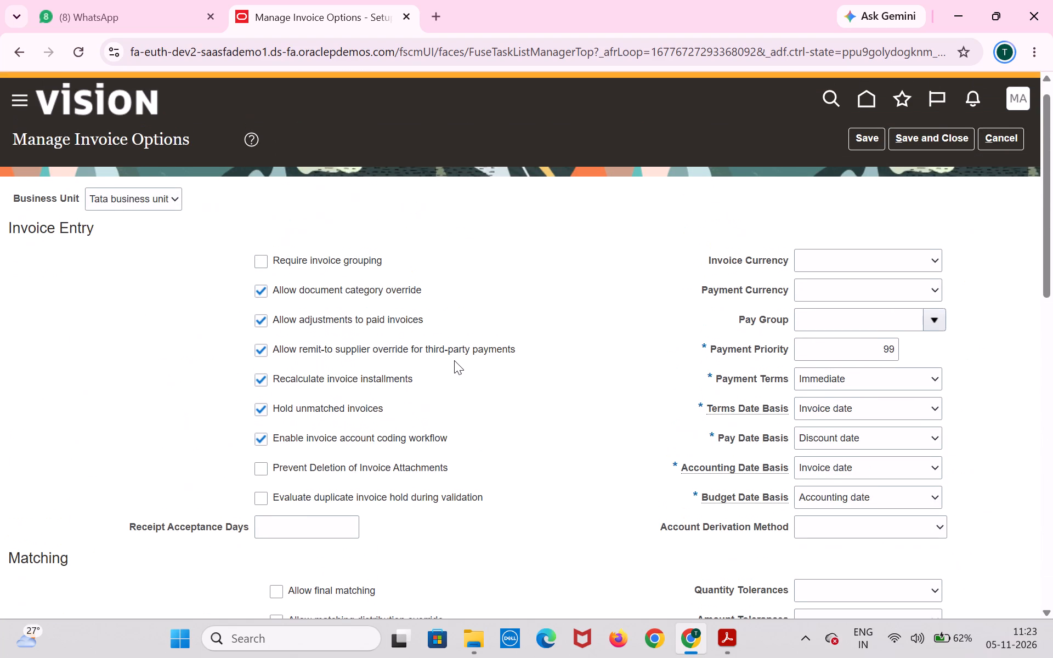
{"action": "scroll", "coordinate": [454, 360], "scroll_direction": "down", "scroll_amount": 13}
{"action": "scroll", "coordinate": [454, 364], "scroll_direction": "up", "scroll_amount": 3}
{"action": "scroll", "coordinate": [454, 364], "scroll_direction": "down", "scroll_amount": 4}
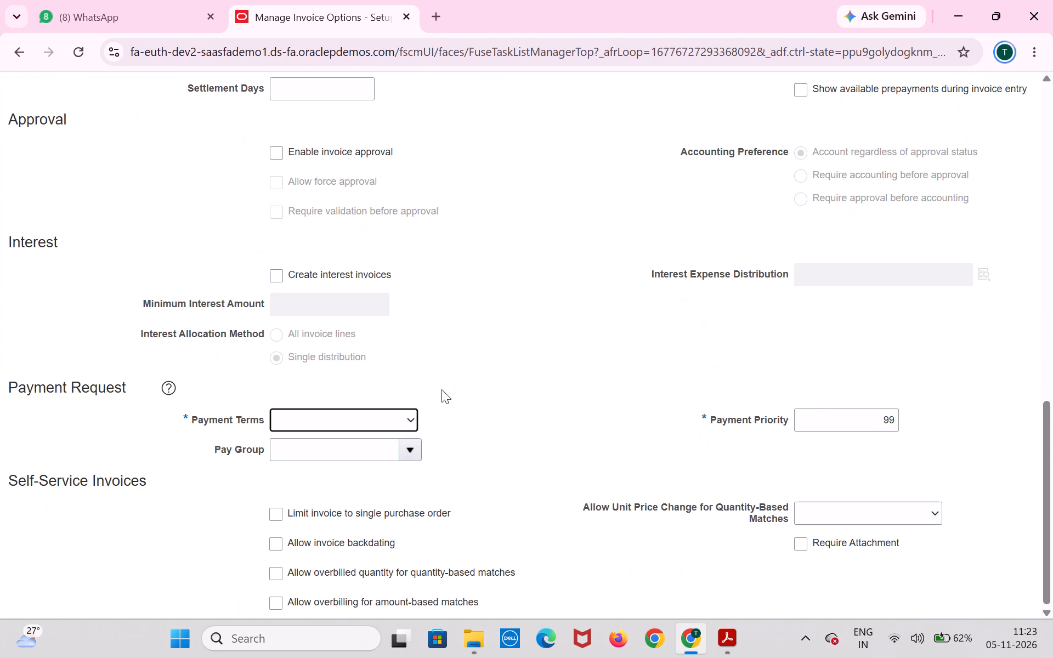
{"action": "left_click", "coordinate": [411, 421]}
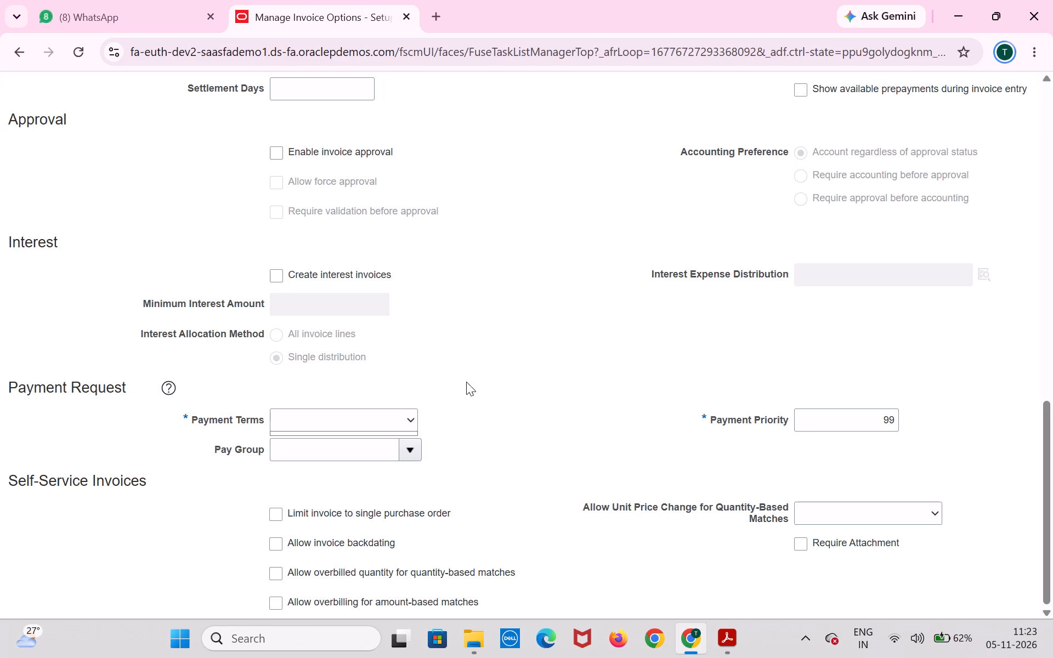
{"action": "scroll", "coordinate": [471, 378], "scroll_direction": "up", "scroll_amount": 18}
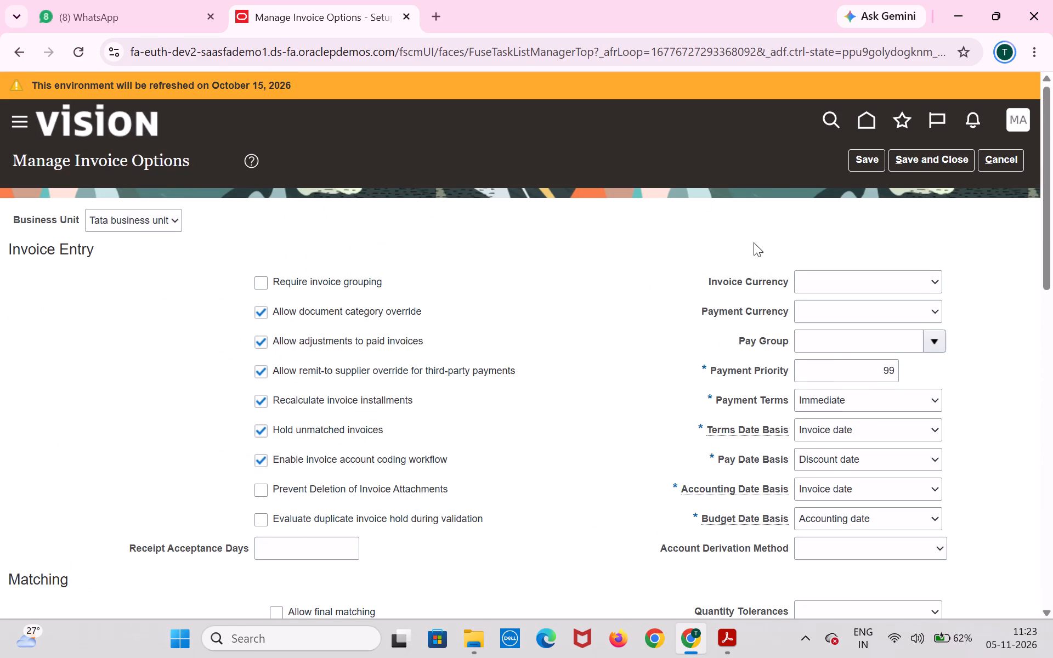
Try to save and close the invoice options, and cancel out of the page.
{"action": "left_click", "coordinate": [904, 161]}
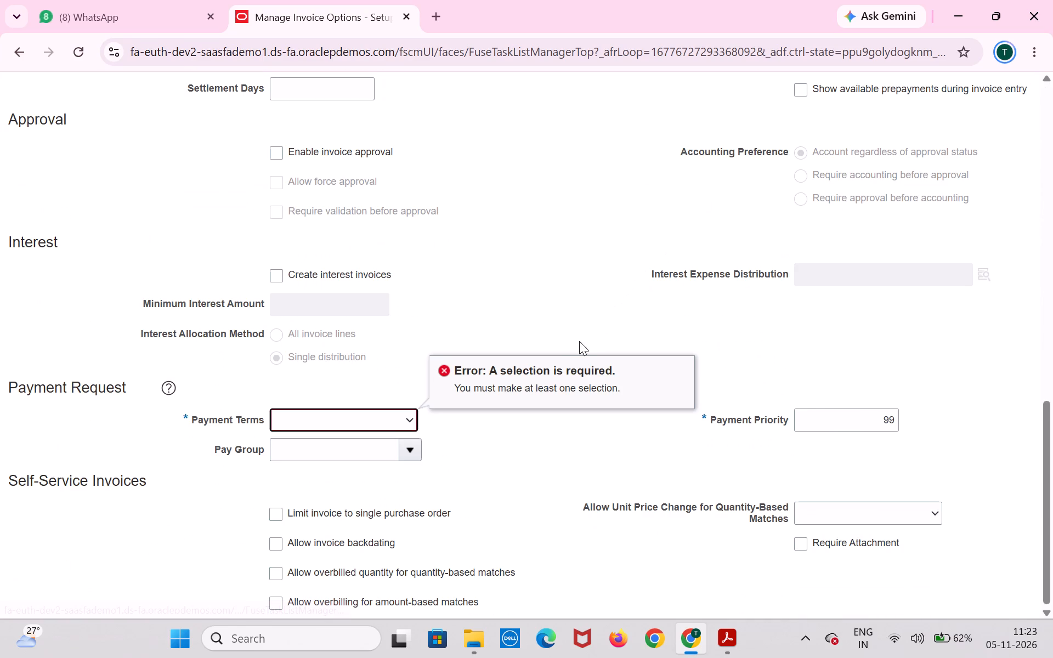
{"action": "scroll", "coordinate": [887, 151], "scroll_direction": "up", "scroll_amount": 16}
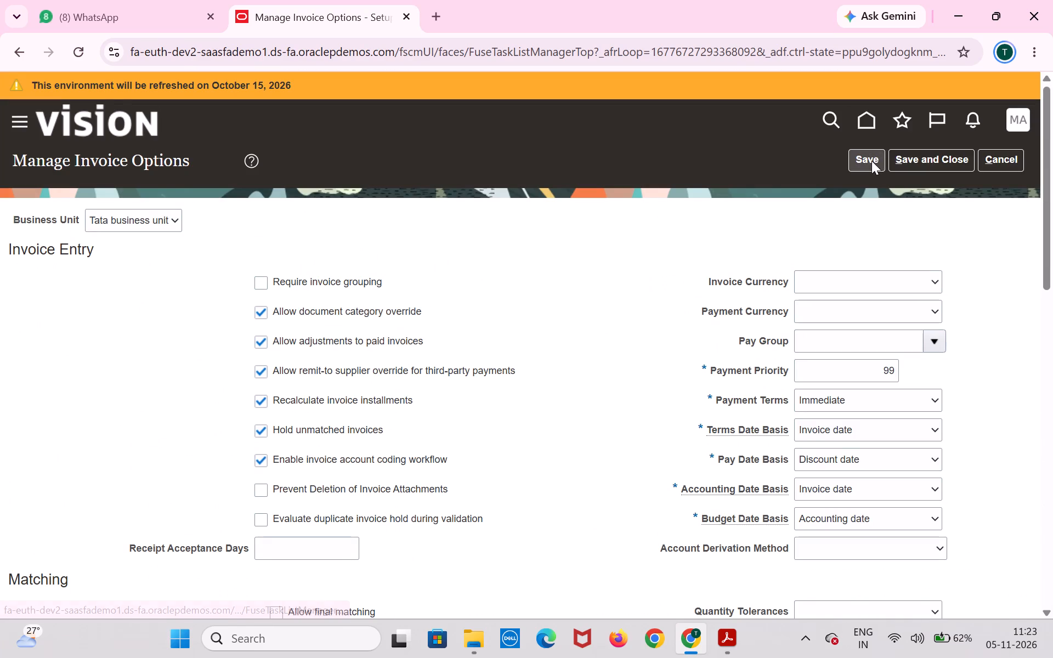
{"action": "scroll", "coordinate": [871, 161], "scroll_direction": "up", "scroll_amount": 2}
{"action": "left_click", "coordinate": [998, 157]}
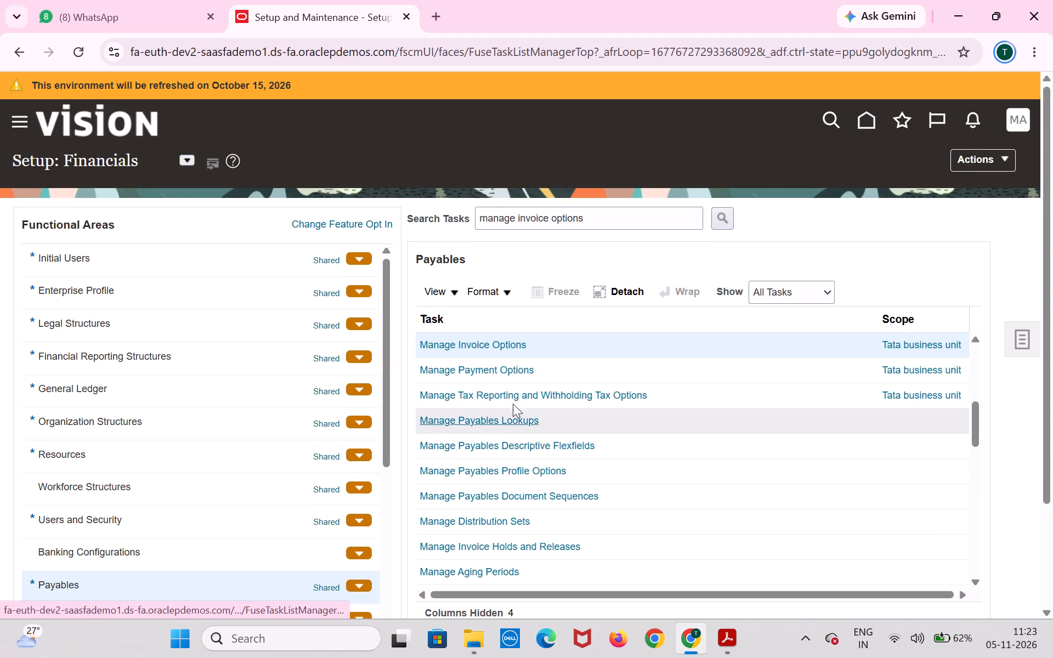
Show the required tasks of the Payables functional area and open Manage Payment Terms.
{"action": "left_click", "coordinate": [270, 580]}
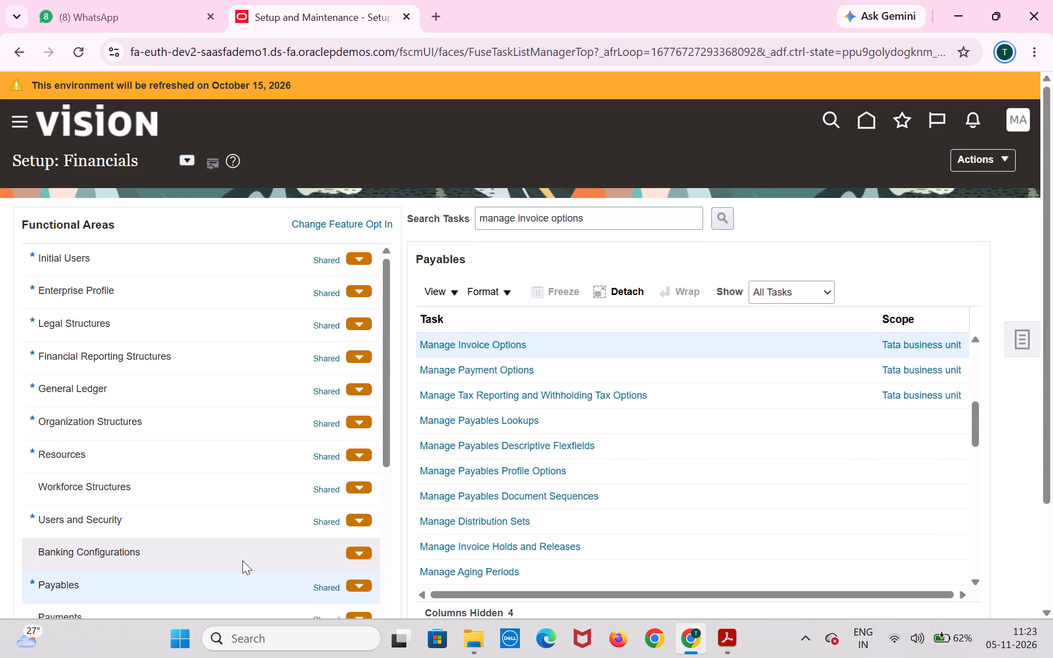
{"action": "left_click", "coordinate": [238, 527]}
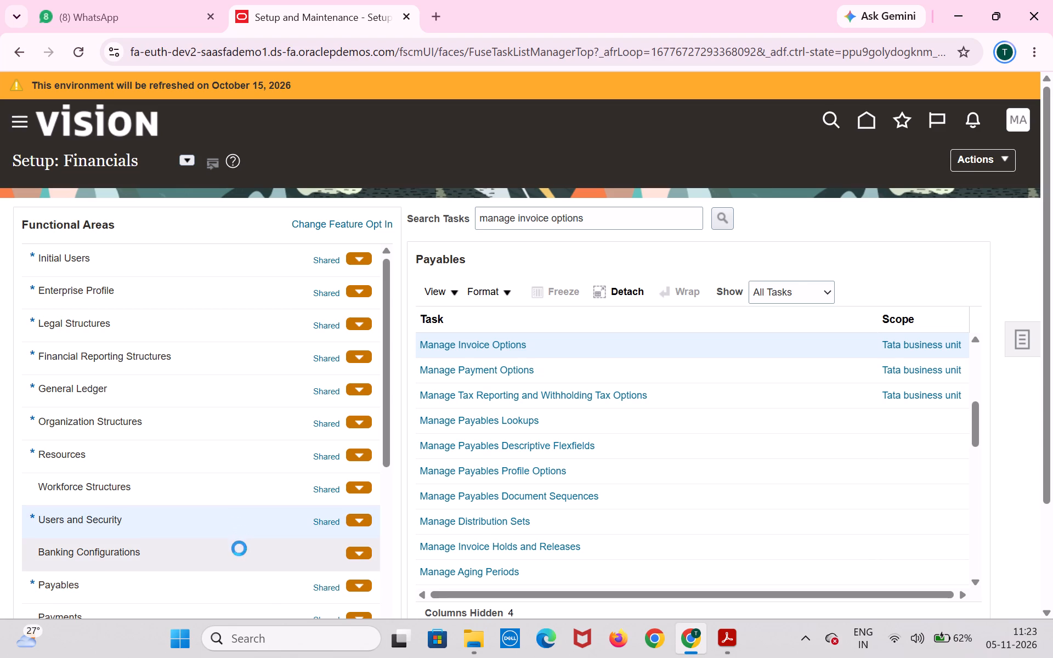
{"action": "left_click", "coordinate": [239, 551]}
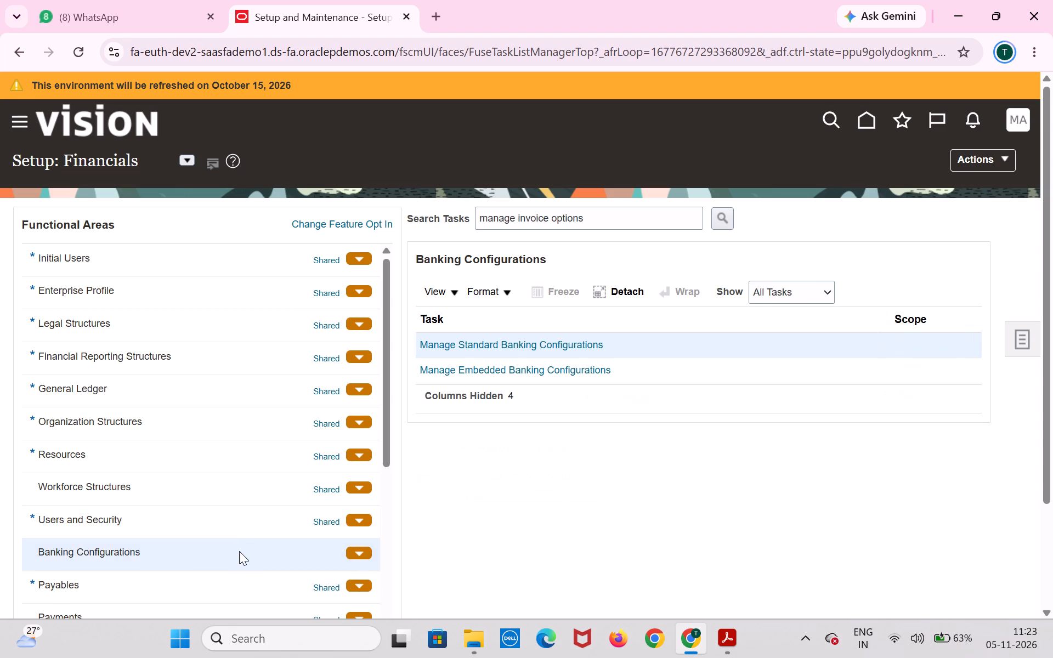
{"action": "left_click", "coordinate": [248, 576]}
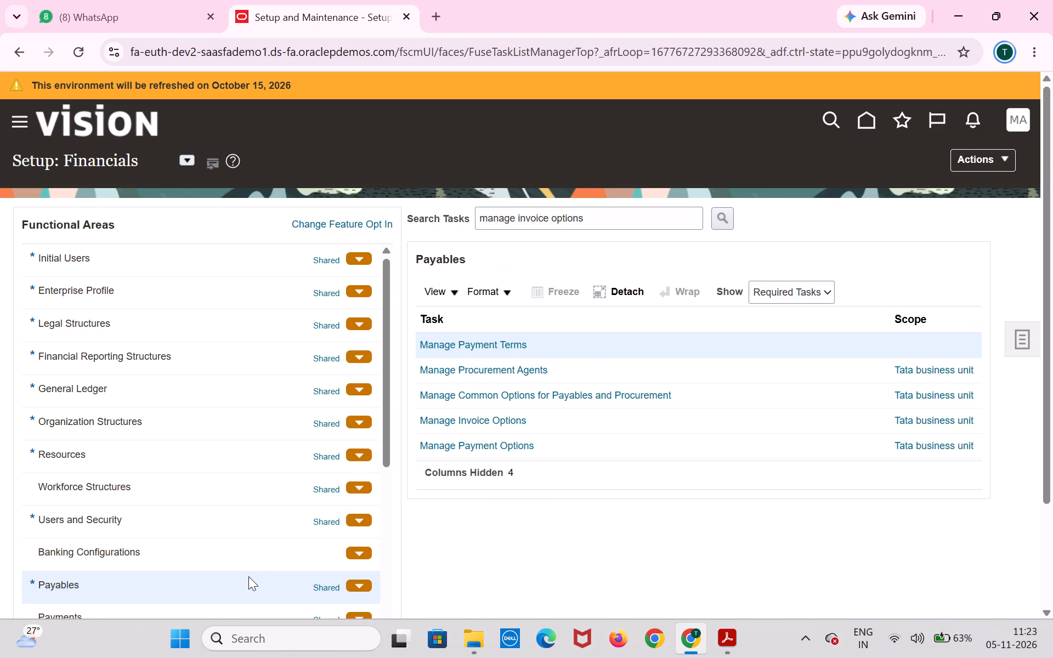
{"action": "left_click", "coordinate": [487, 341]}
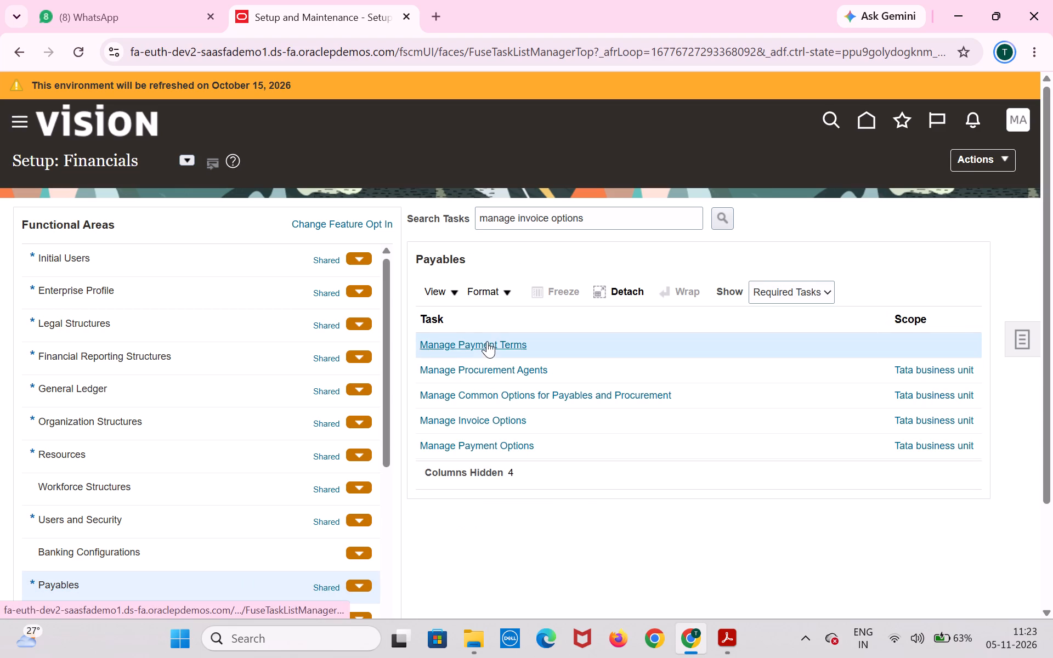
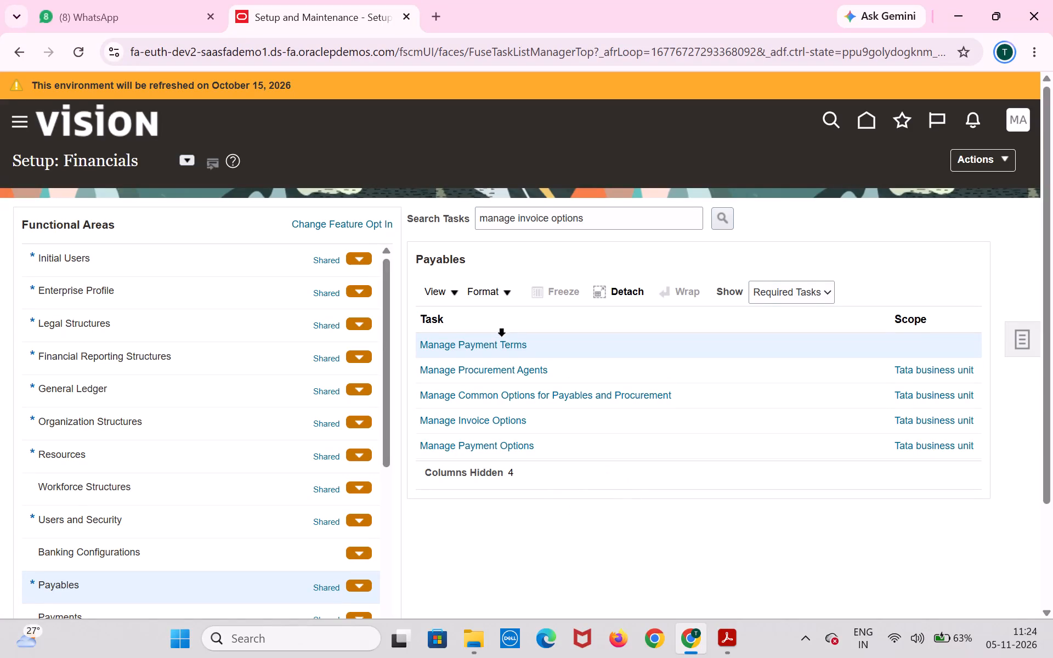
Open the Manage Payment Terms task from the required Payables setup tasks.
{"action": "left_click", "coordinate": [500, 343]}
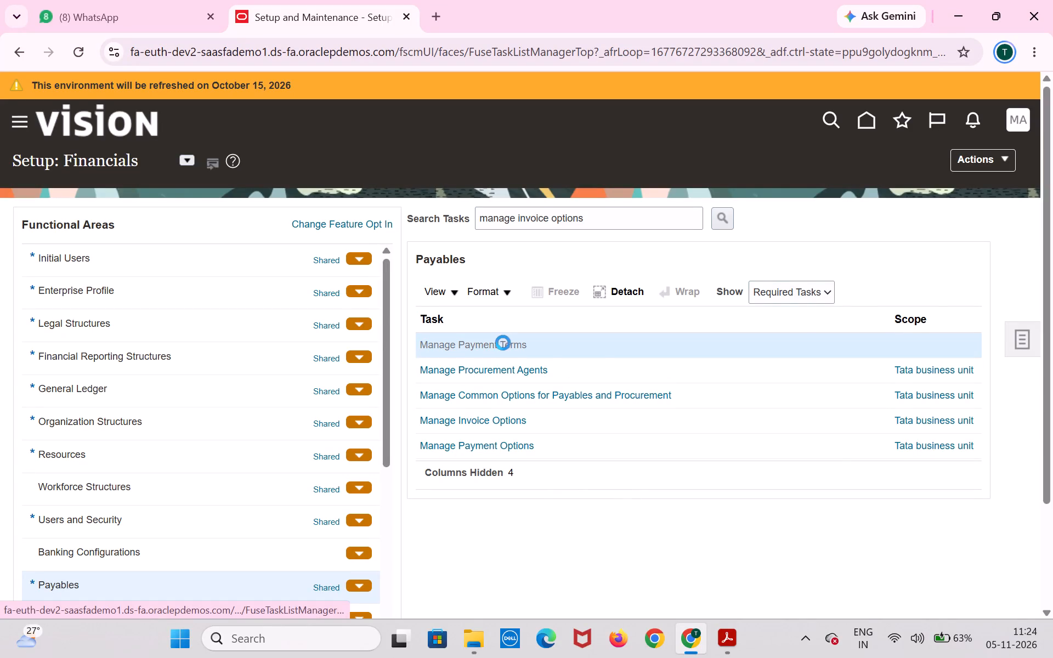
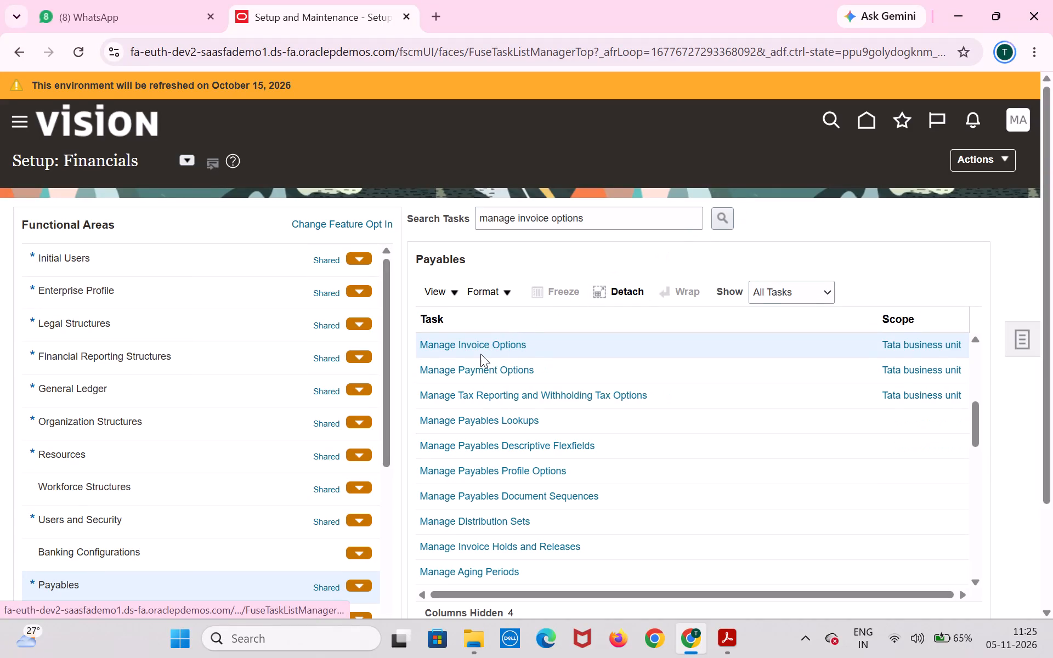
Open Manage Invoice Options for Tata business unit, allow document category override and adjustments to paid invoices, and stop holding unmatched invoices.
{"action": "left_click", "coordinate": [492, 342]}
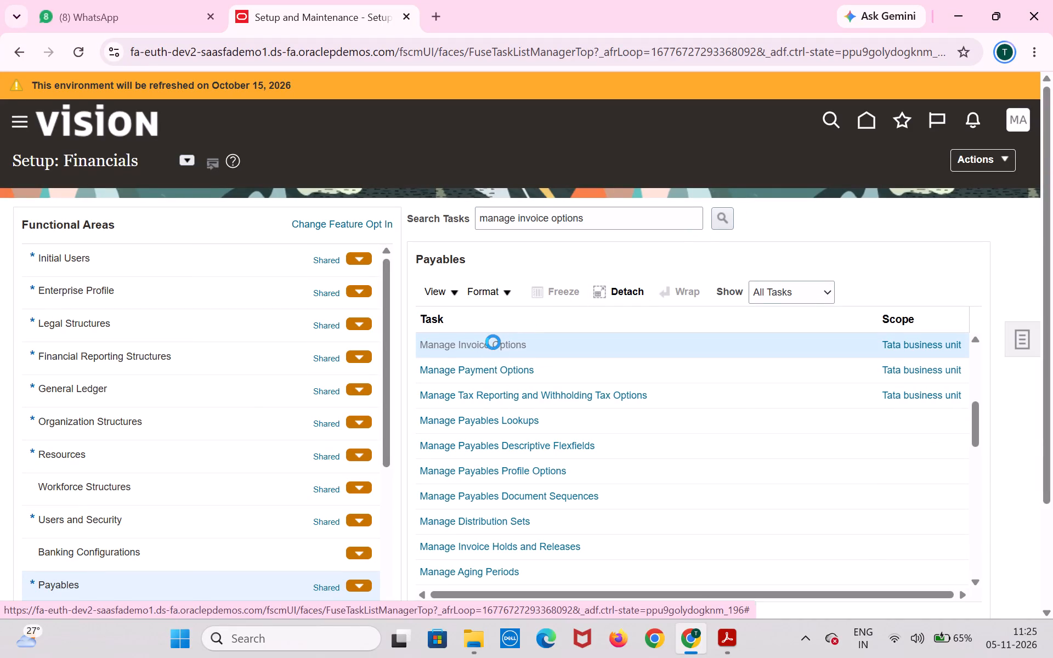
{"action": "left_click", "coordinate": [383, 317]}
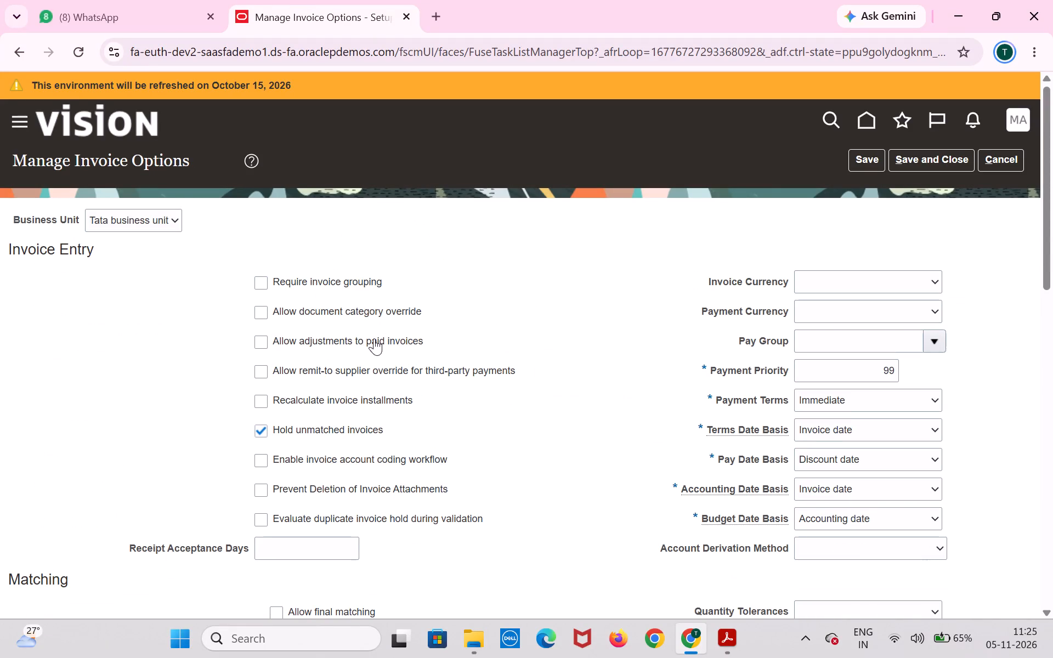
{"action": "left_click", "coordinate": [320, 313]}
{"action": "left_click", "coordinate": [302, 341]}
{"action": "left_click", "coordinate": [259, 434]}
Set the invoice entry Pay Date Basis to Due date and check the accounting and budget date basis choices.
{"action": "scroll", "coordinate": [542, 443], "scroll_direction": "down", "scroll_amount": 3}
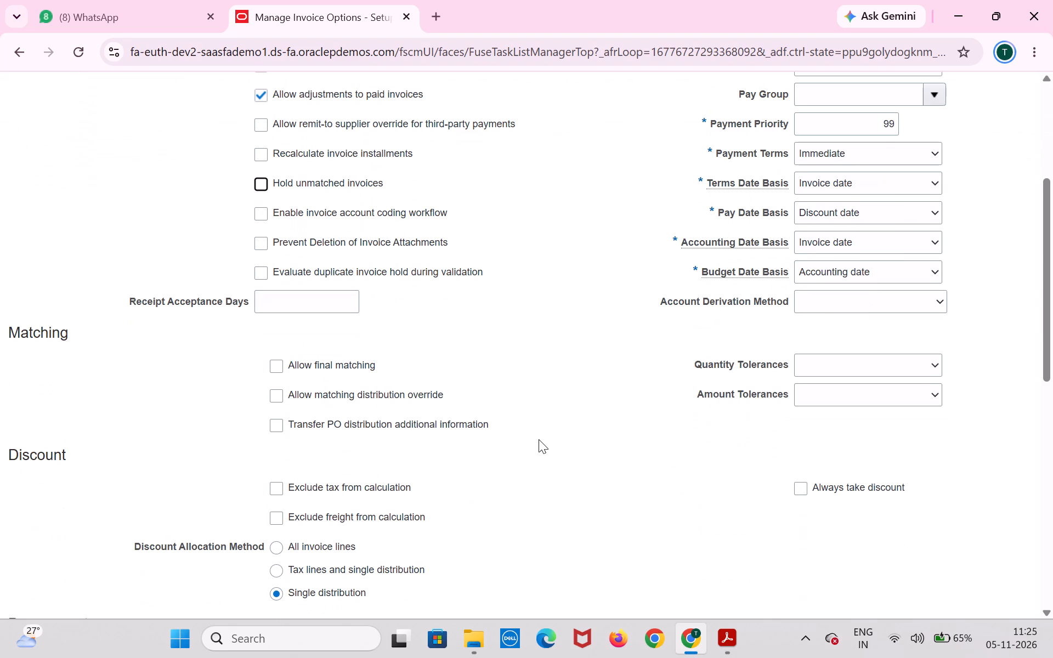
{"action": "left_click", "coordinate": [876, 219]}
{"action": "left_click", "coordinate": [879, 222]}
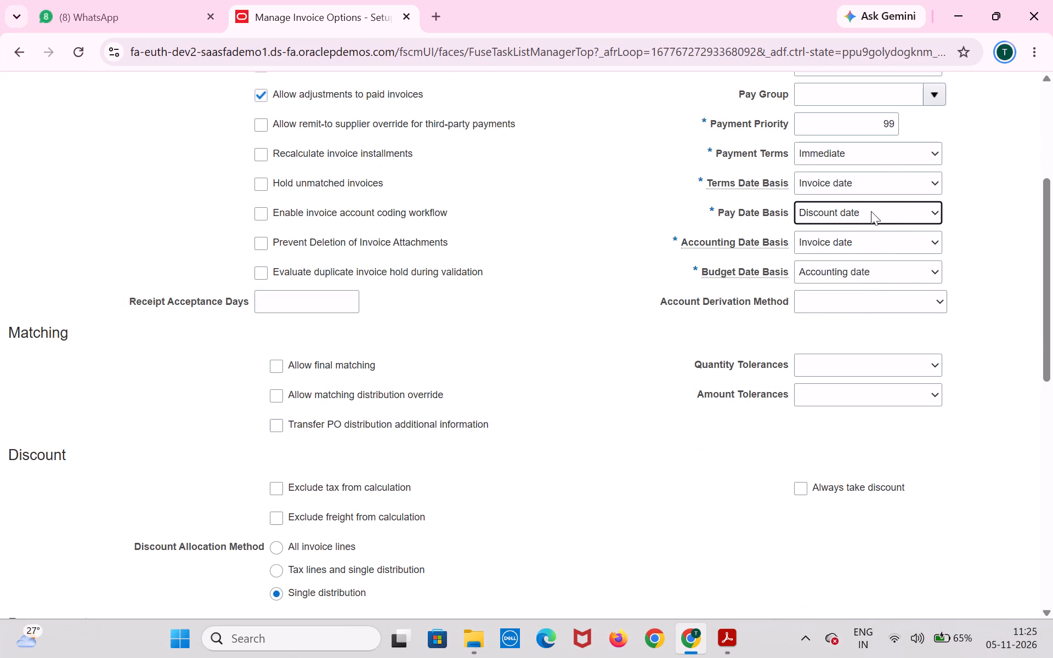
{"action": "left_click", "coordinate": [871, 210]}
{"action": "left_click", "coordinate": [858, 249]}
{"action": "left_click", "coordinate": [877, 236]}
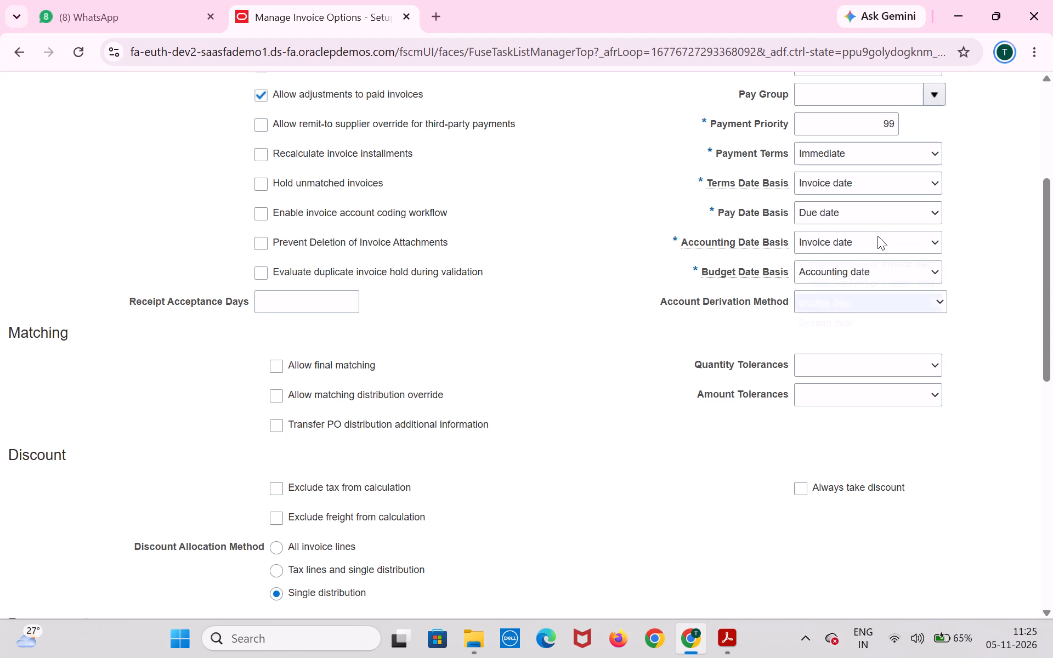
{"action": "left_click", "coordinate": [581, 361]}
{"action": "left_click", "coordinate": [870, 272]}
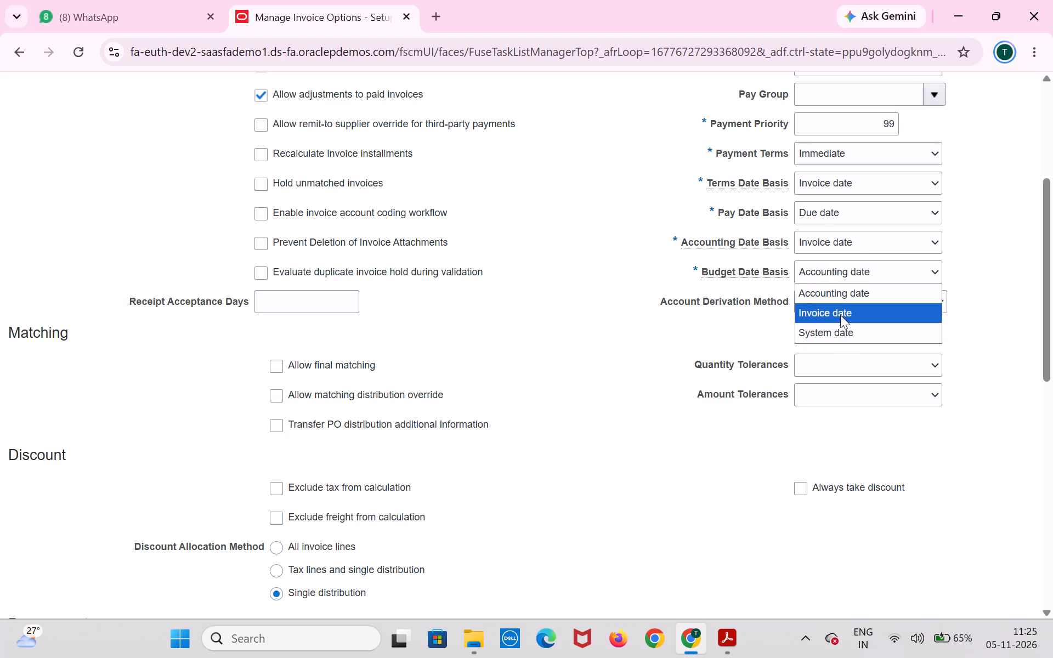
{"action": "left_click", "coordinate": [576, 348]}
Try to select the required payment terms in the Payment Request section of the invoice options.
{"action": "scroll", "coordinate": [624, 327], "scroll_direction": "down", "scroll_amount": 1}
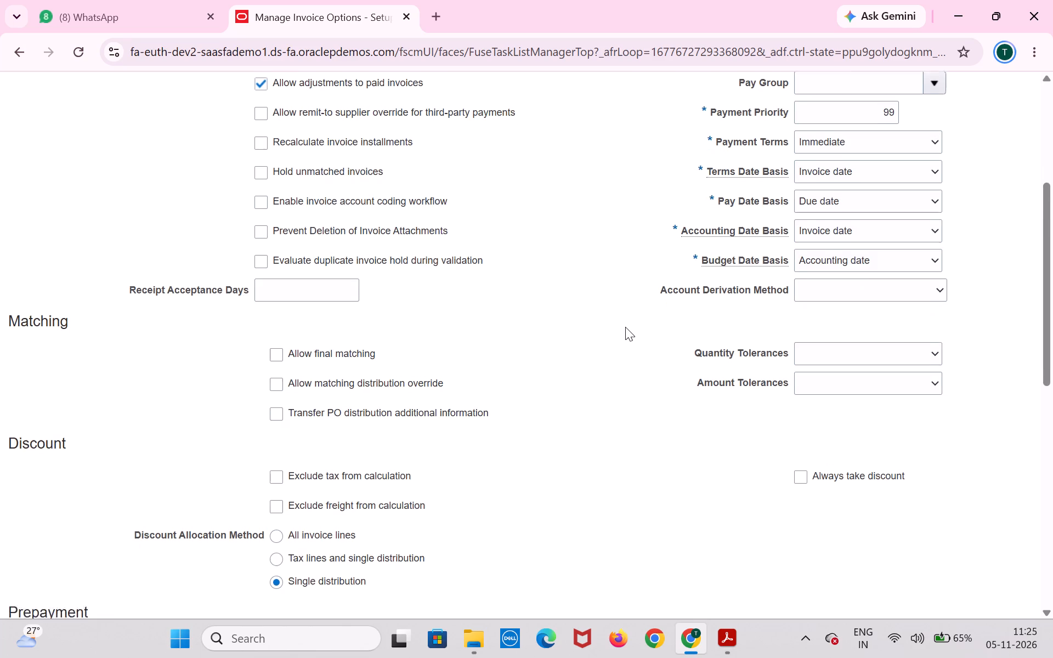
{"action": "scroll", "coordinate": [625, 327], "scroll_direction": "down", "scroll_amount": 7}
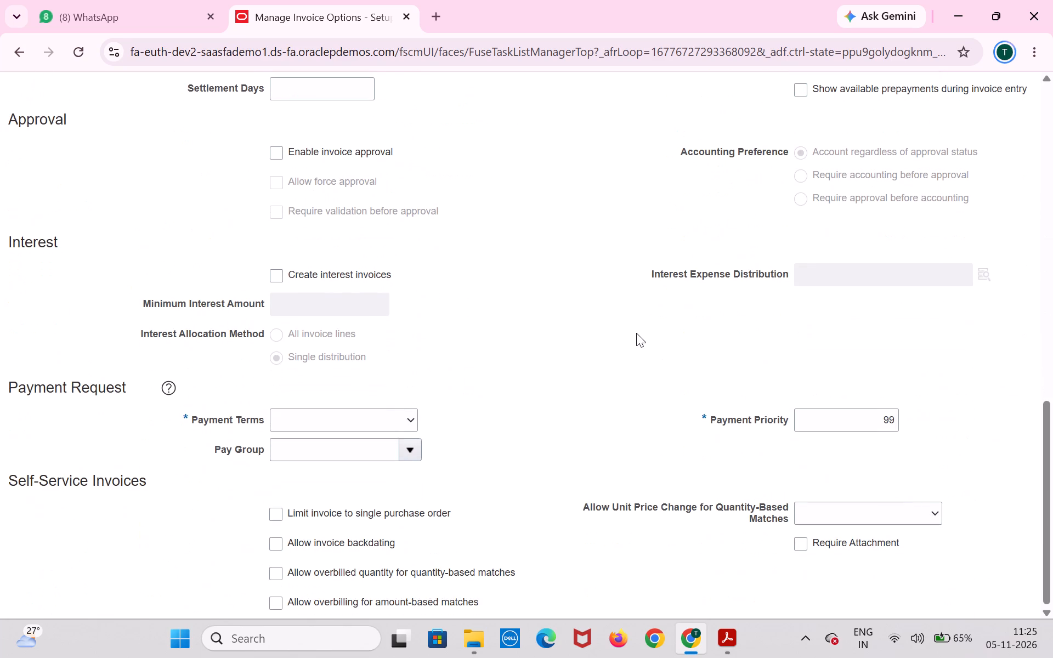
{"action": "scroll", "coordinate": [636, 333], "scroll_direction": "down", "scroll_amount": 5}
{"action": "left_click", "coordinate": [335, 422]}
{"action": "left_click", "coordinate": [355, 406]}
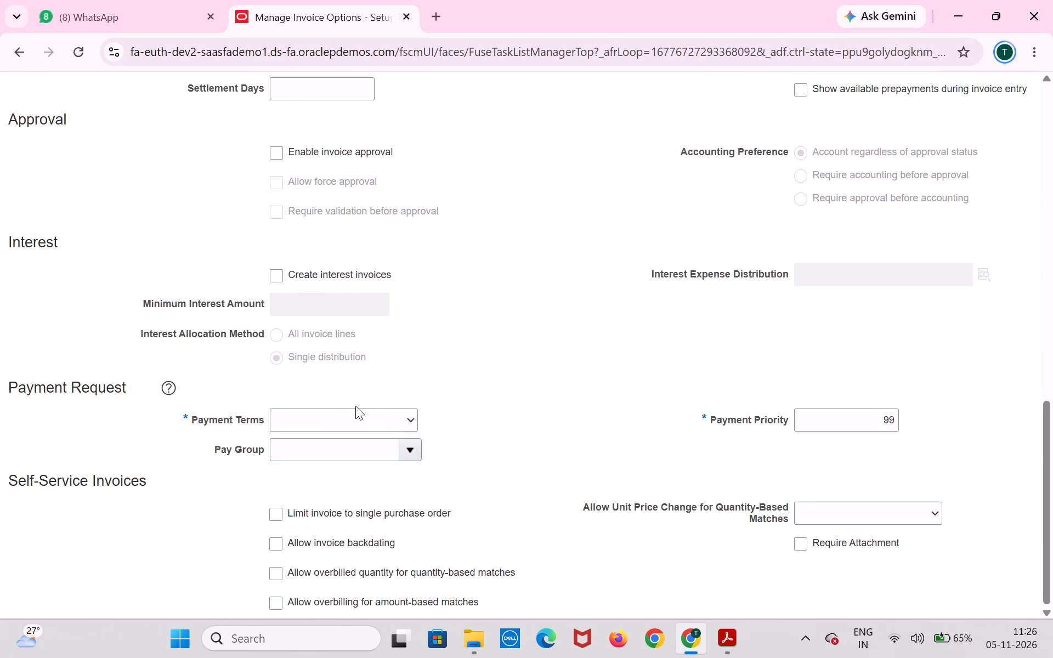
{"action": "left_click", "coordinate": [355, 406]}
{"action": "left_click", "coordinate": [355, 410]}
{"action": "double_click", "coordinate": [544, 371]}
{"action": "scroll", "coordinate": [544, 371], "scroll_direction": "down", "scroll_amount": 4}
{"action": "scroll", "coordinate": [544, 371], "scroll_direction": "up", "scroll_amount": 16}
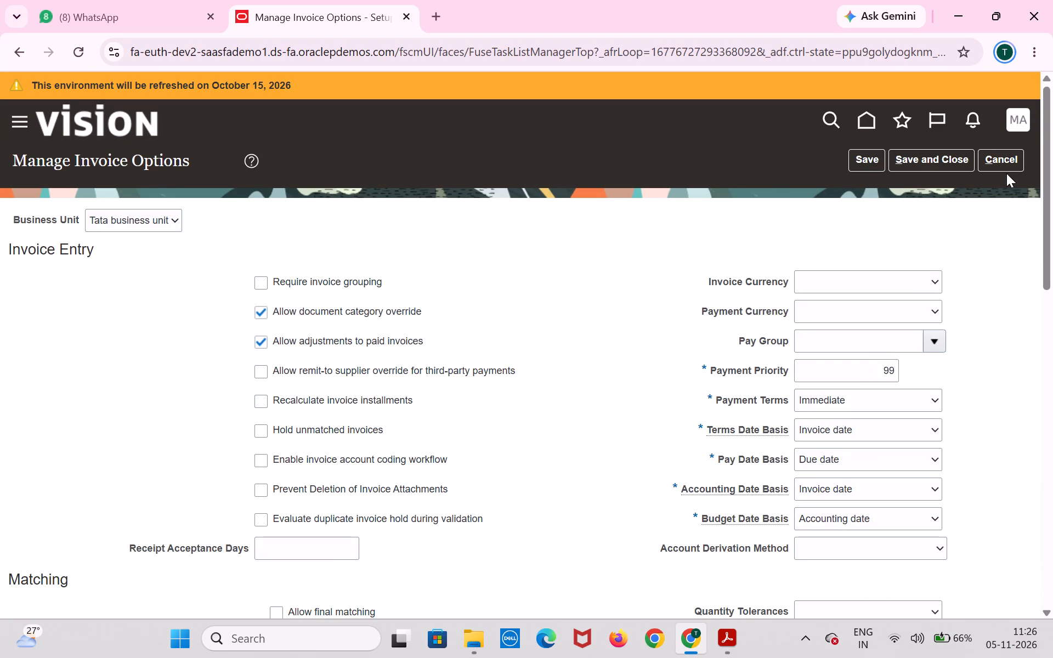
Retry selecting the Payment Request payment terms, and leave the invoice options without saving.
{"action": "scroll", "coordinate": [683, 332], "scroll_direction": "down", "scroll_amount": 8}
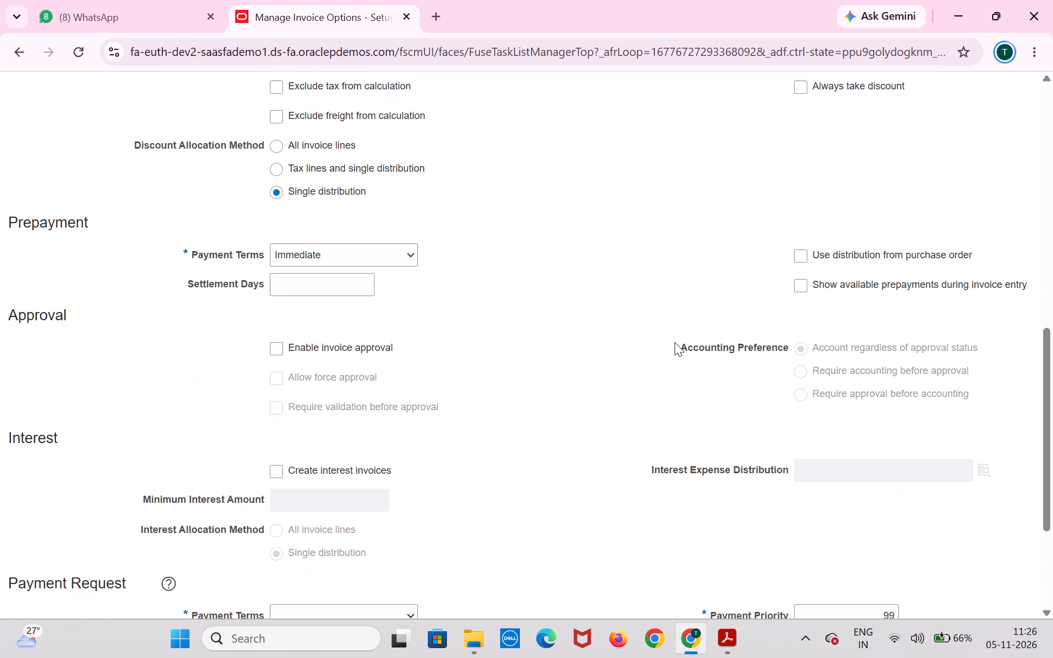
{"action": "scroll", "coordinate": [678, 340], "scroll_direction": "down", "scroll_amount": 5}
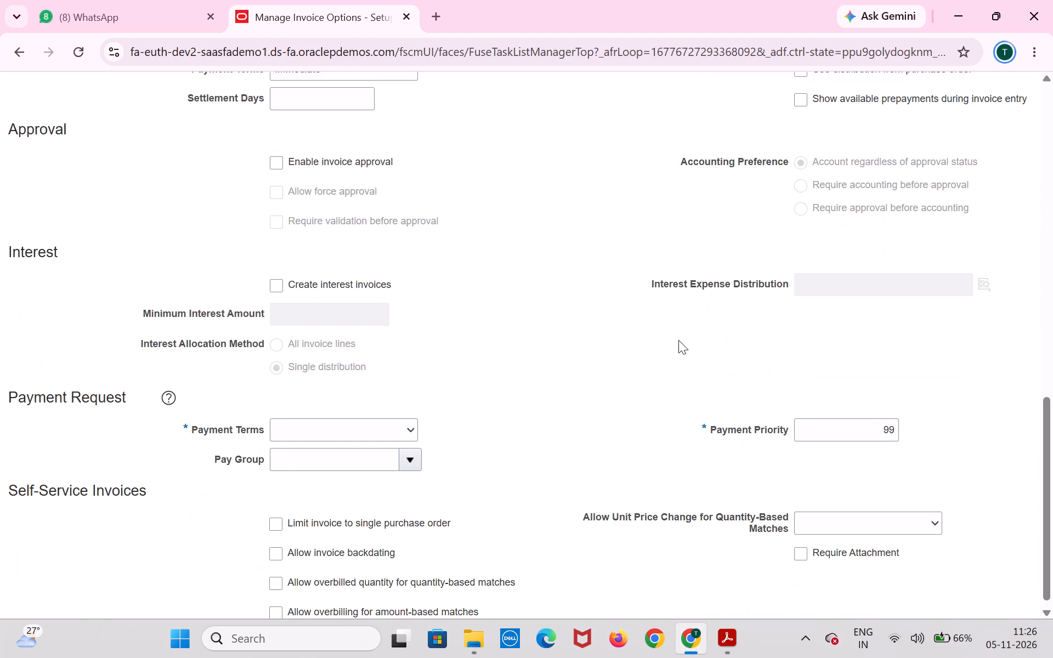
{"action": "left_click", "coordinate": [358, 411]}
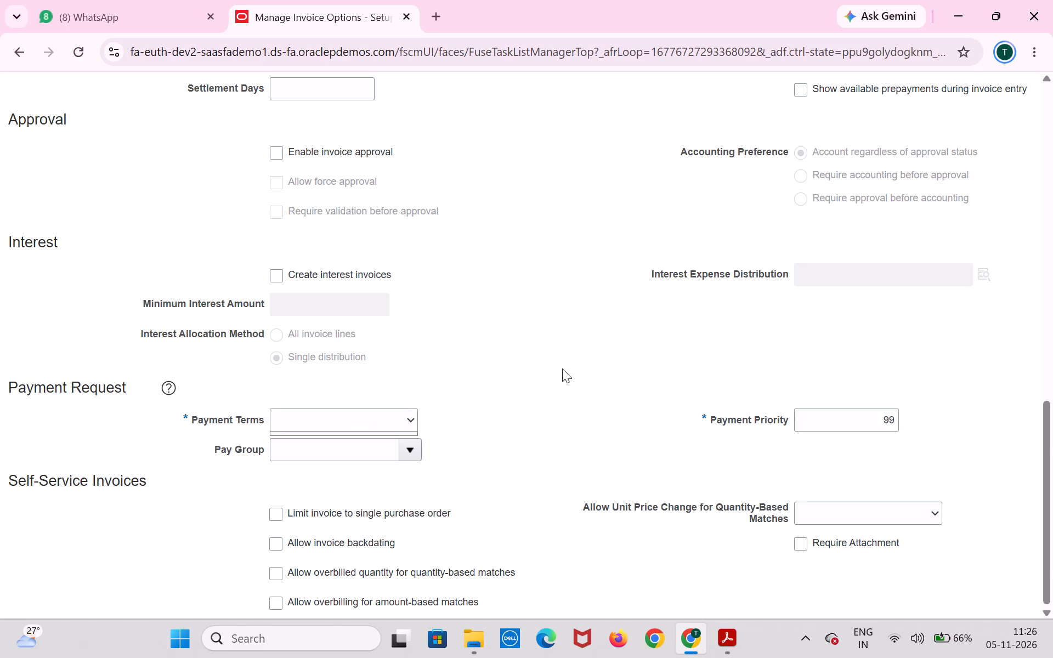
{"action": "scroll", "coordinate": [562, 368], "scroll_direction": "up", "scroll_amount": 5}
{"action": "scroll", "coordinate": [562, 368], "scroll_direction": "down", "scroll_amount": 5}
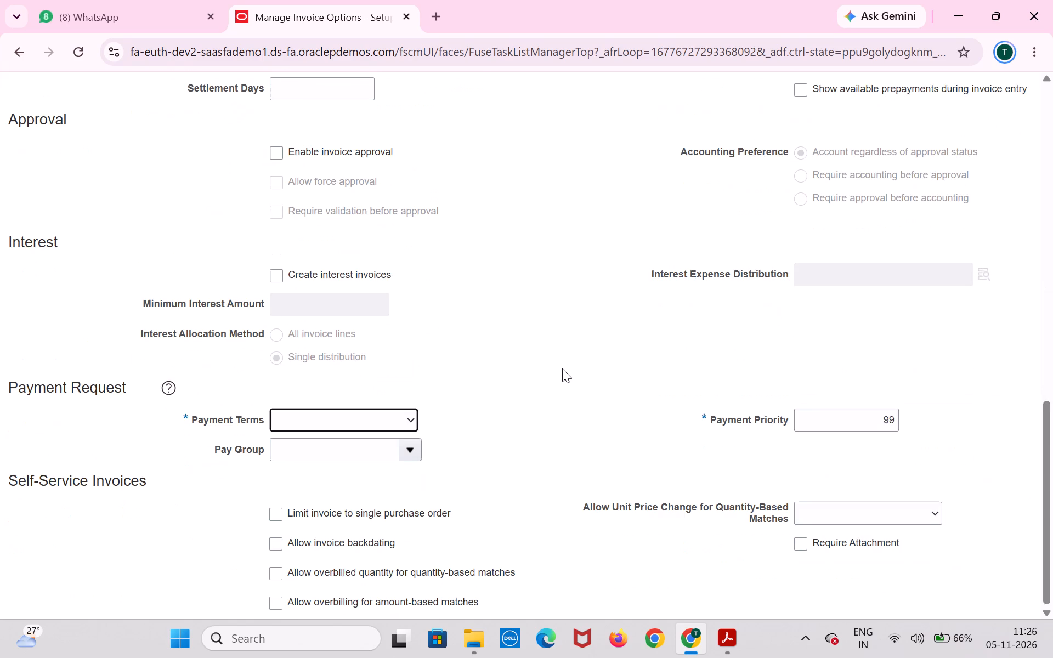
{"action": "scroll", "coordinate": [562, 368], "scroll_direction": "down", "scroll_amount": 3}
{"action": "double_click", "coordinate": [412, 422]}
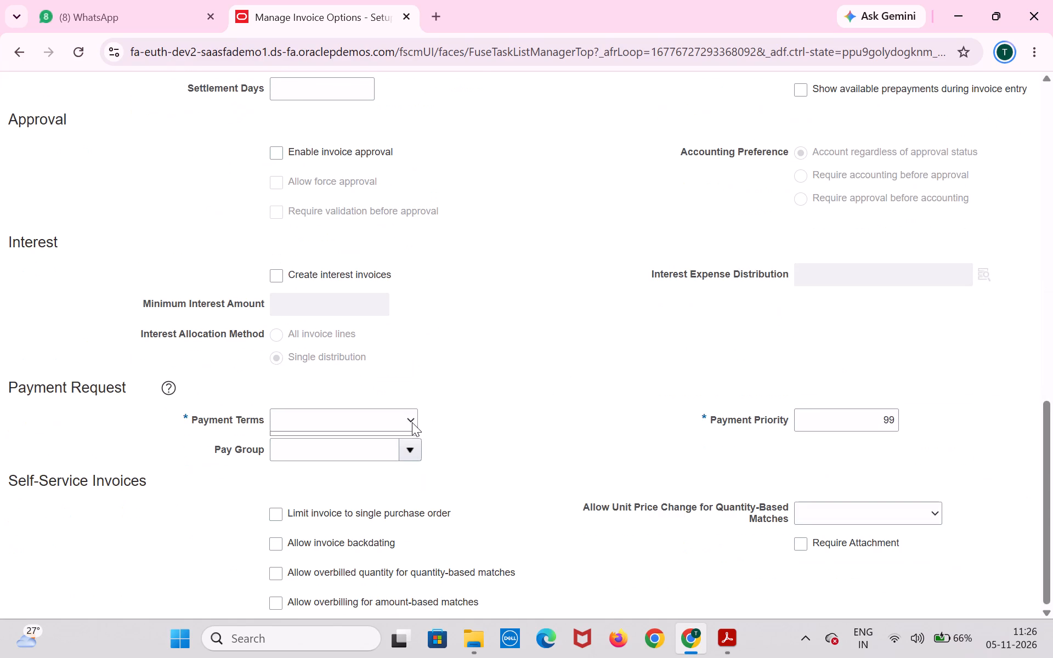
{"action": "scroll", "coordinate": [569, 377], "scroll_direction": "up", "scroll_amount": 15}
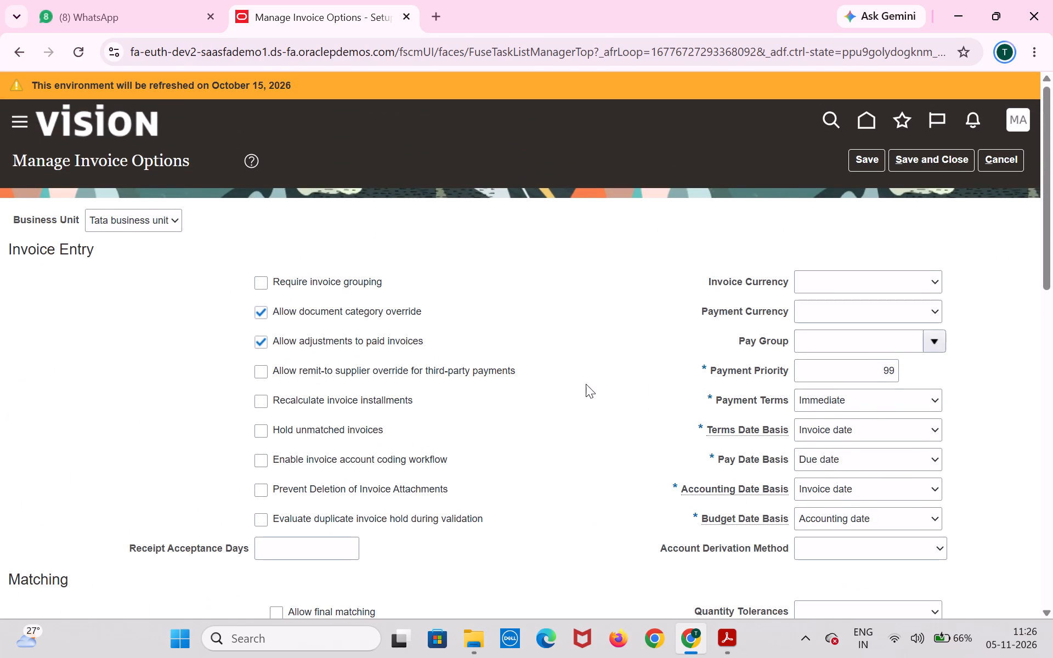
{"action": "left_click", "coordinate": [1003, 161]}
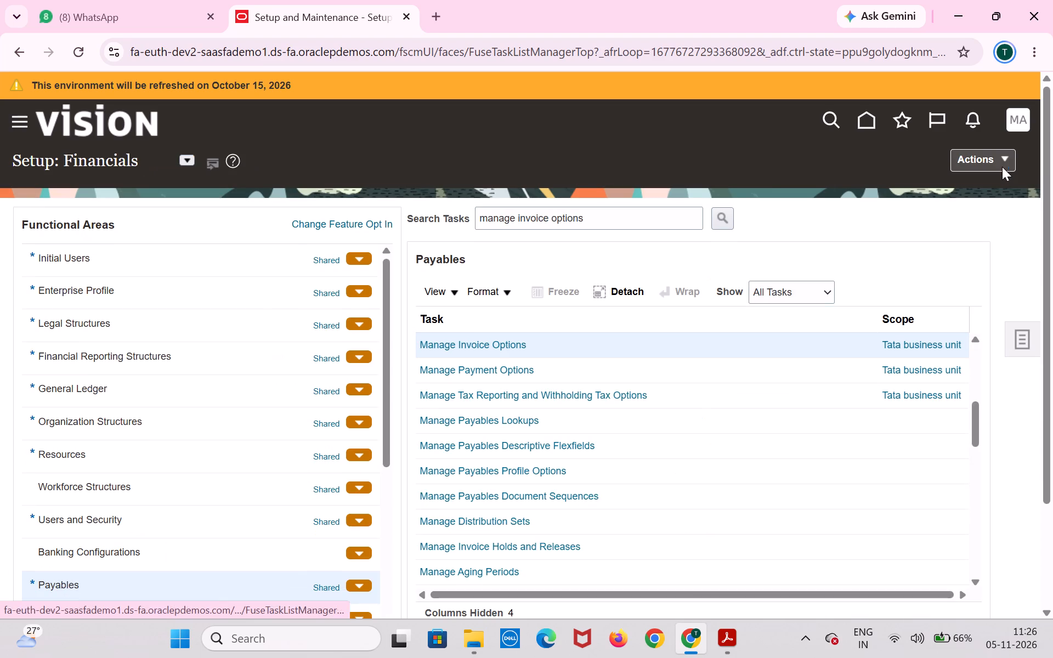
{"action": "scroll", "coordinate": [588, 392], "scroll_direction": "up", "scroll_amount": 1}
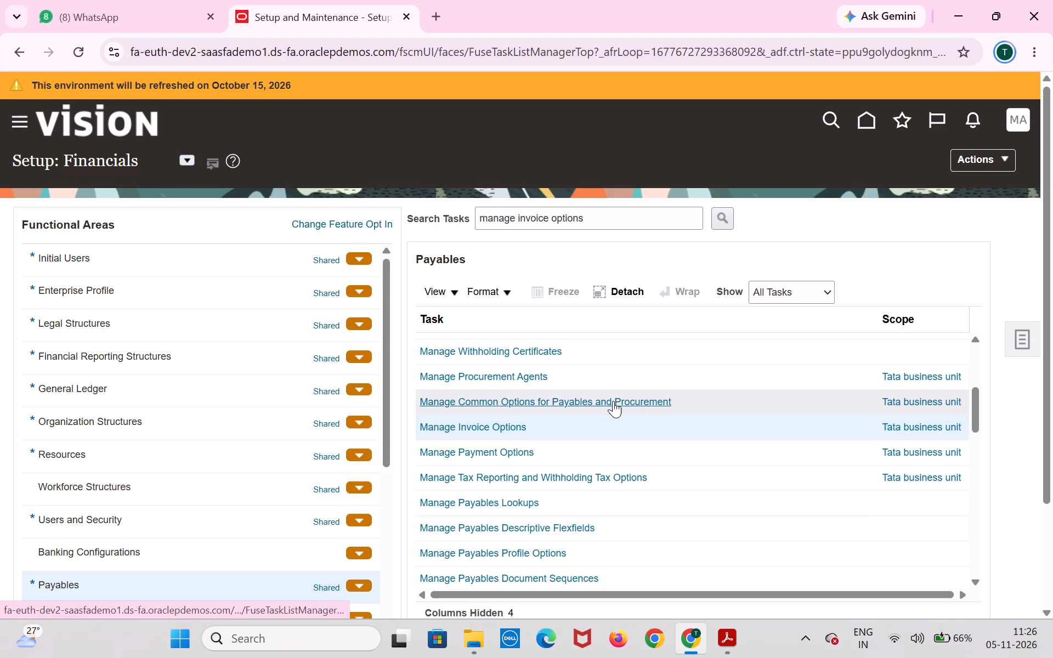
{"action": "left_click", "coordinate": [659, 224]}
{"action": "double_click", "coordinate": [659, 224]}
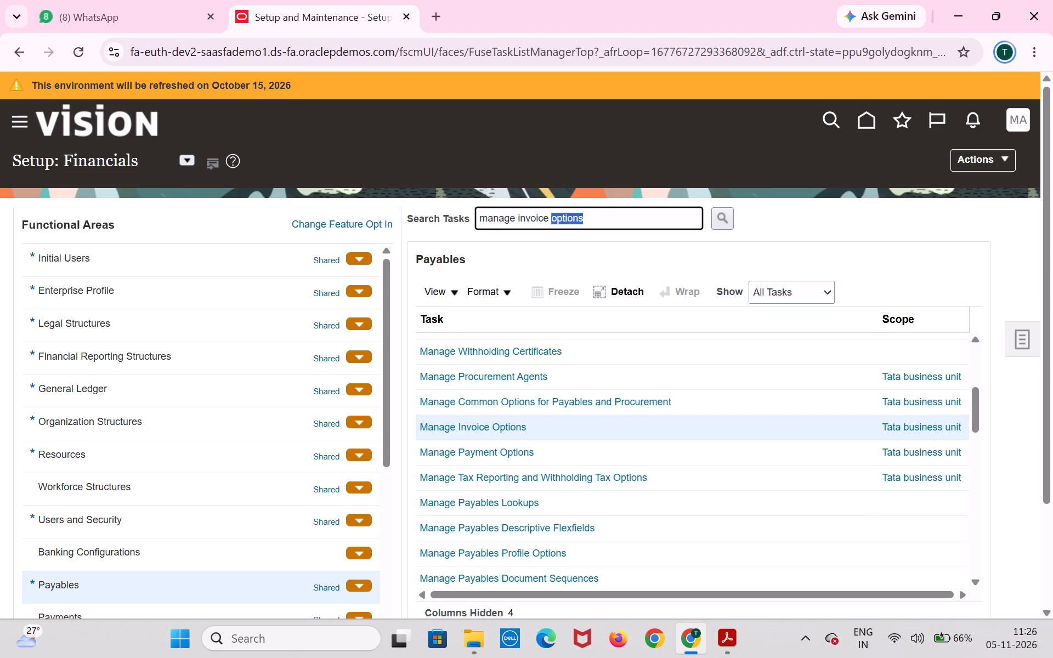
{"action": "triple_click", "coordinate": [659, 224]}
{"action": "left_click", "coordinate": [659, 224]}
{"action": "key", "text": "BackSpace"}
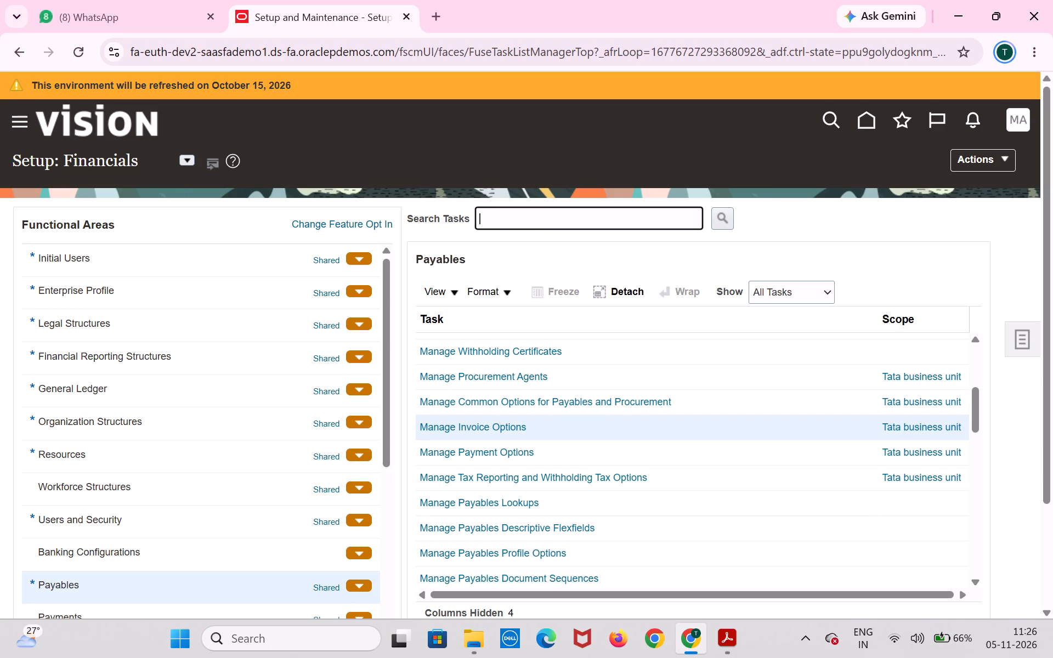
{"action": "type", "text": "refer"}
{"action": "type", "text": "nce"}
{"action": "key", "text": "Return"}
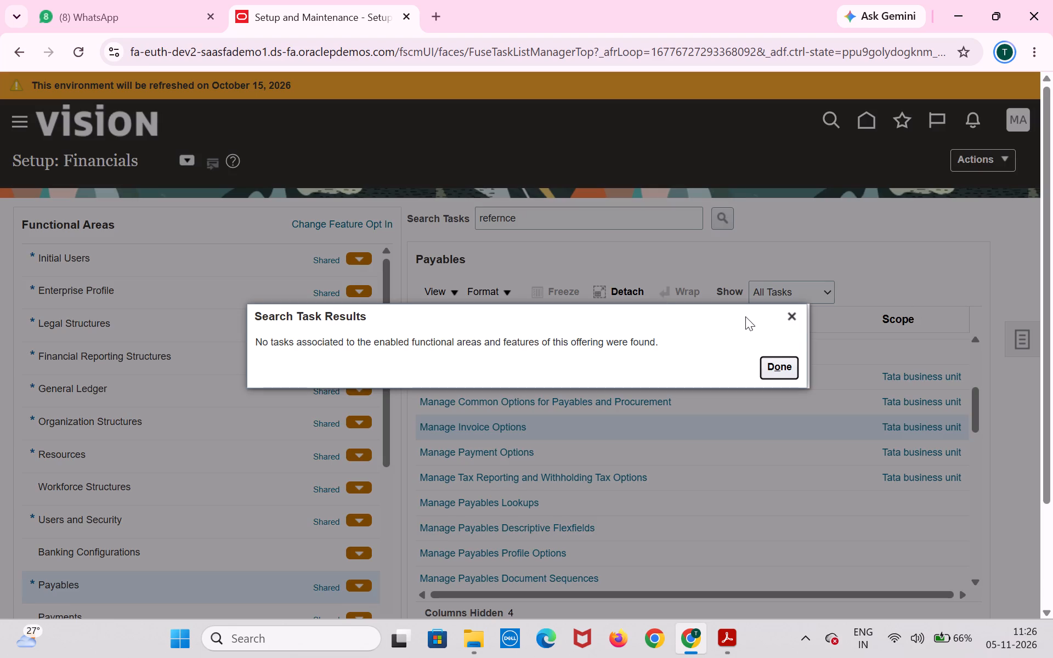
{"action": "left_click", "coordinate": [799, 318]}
Search the setup tasks for REFERENCE and open Manage Reference Data Sets from the Enterprise Profile functional area.
{"action": "double_click", "coordinate": [625, 217]}
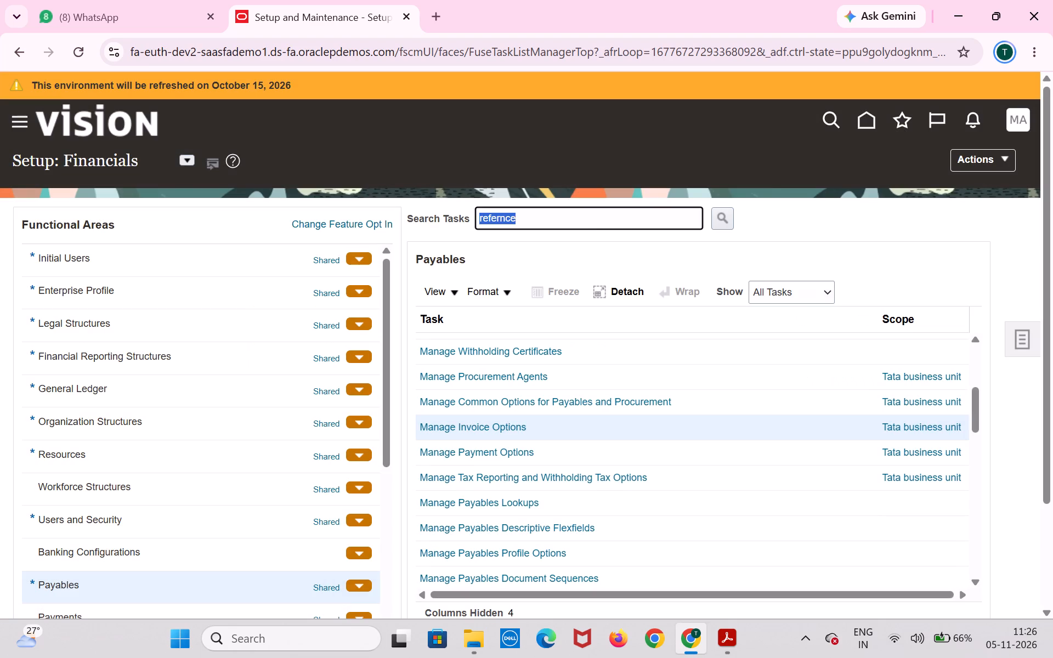
{"action": "key", "text": "BackSpace"}
{"action": "type", "text": "REFER"}
{"action": "type", "text": "ENCE"}
{"action": "key", "text": "Return"}
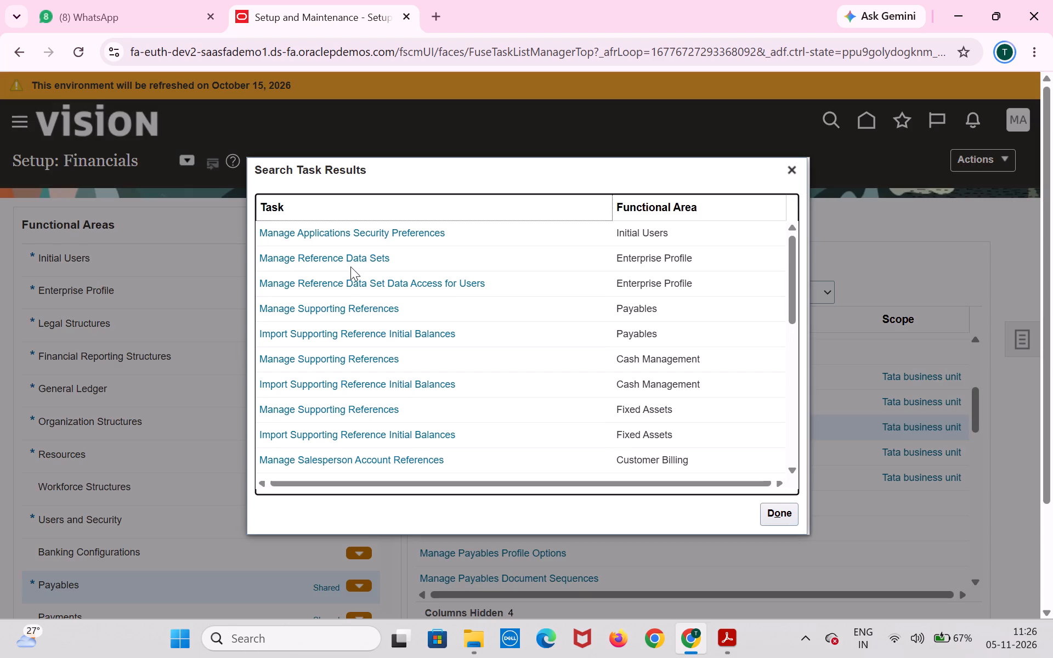
{"action": "left_click", "coordinate": [352, 260]}
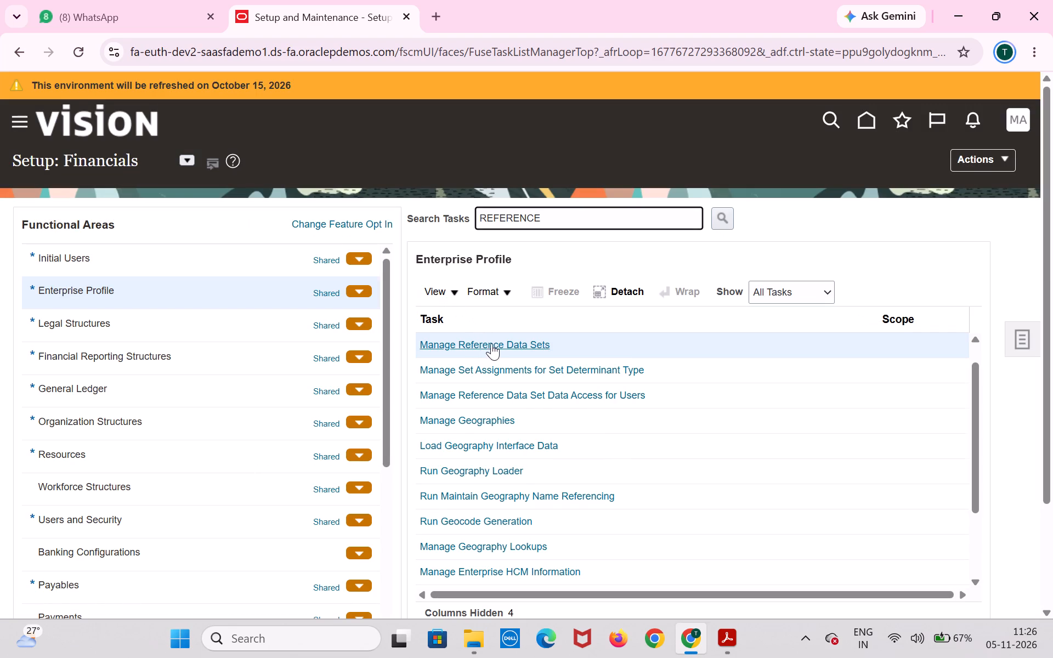
{"action": "left_click", "coordinate": [494, 343]}
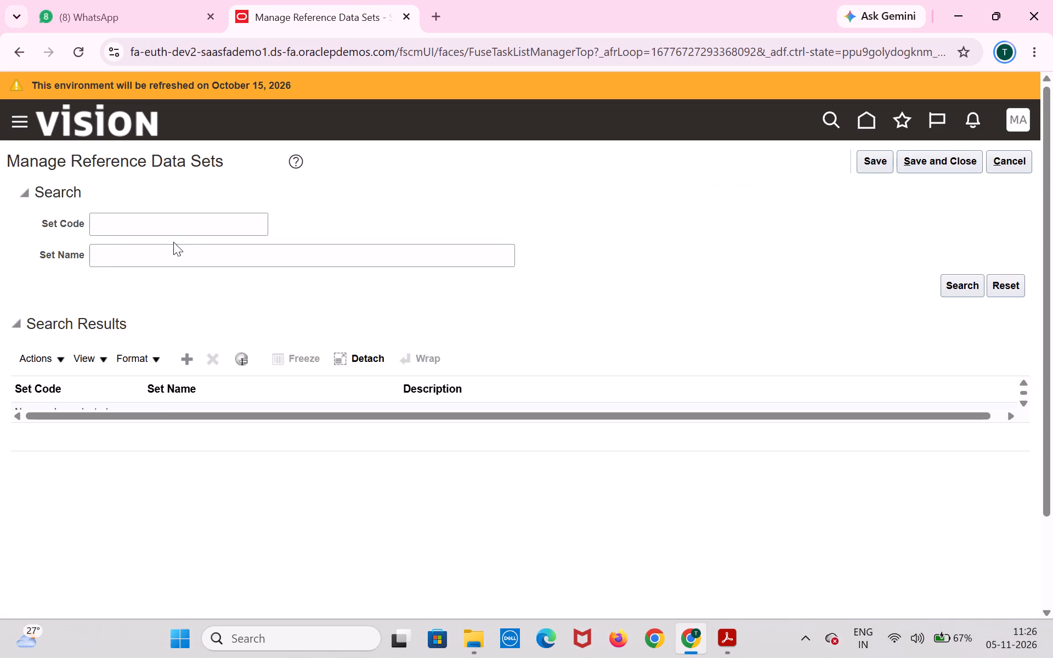
Search the reference data sets for the set code TATA.
{"action": "left_click", "coordinate": [190, 225]}
{"action": "type", "text": "TATA"}
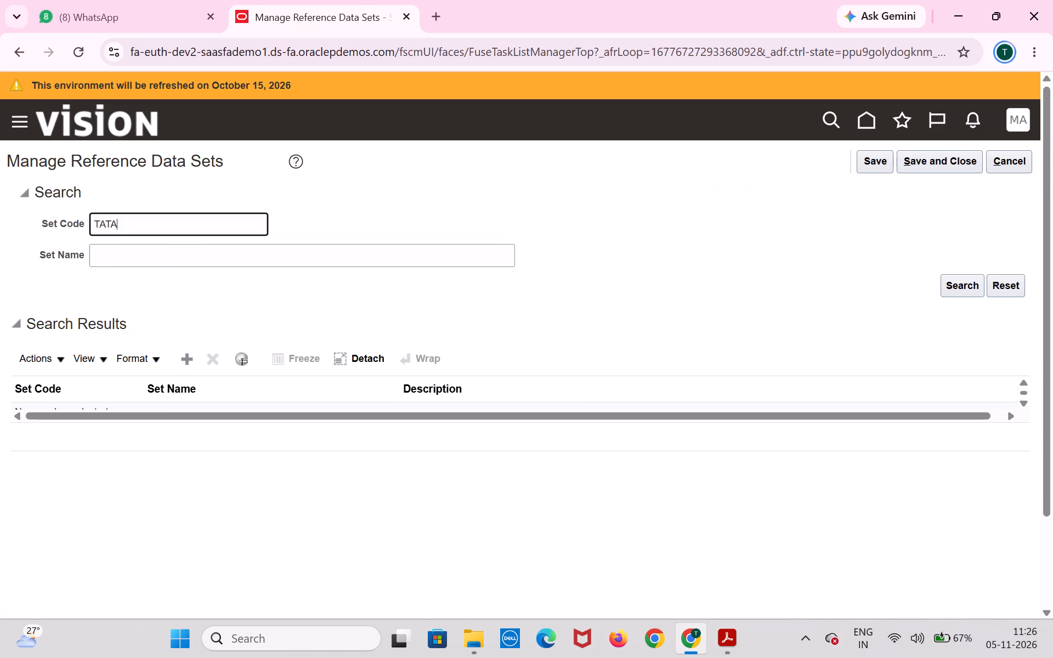
{"action": "key", "text": "Return"}
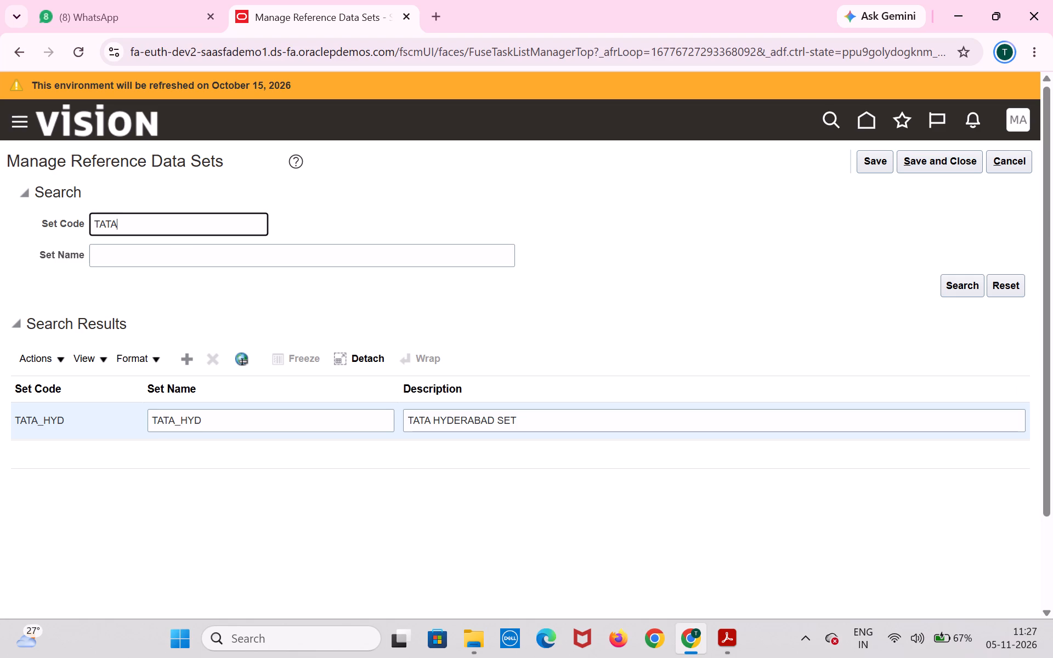
Add a reference data set with the set code TATA_RDS.
{"action": "left_click", "coordinate": [186, 368]}
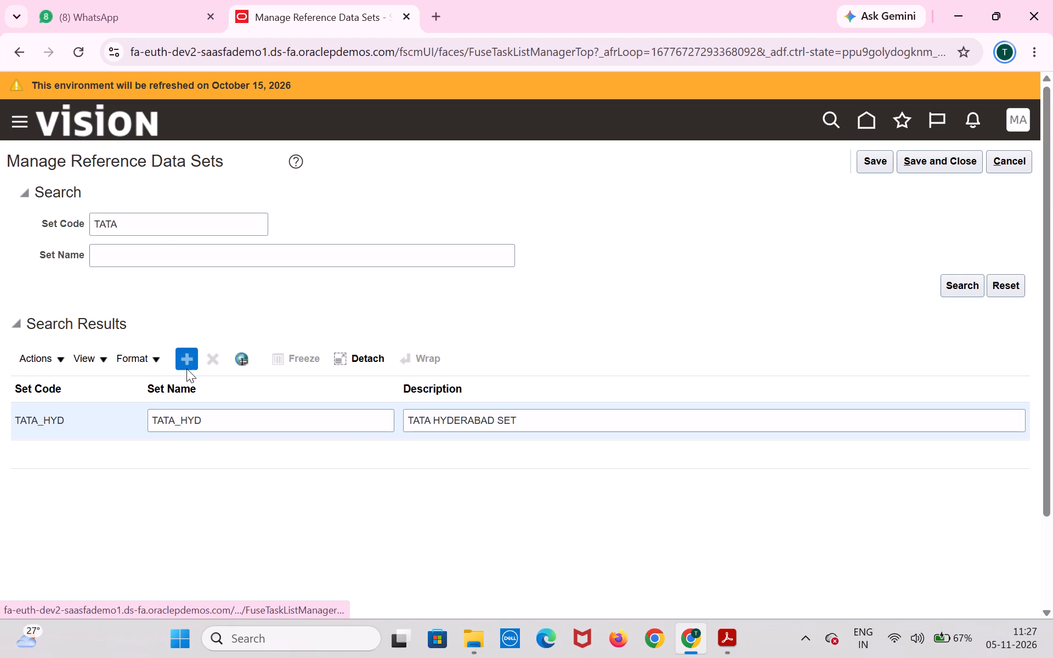
{"action": "left_click", "coordinate": [80, 424]}
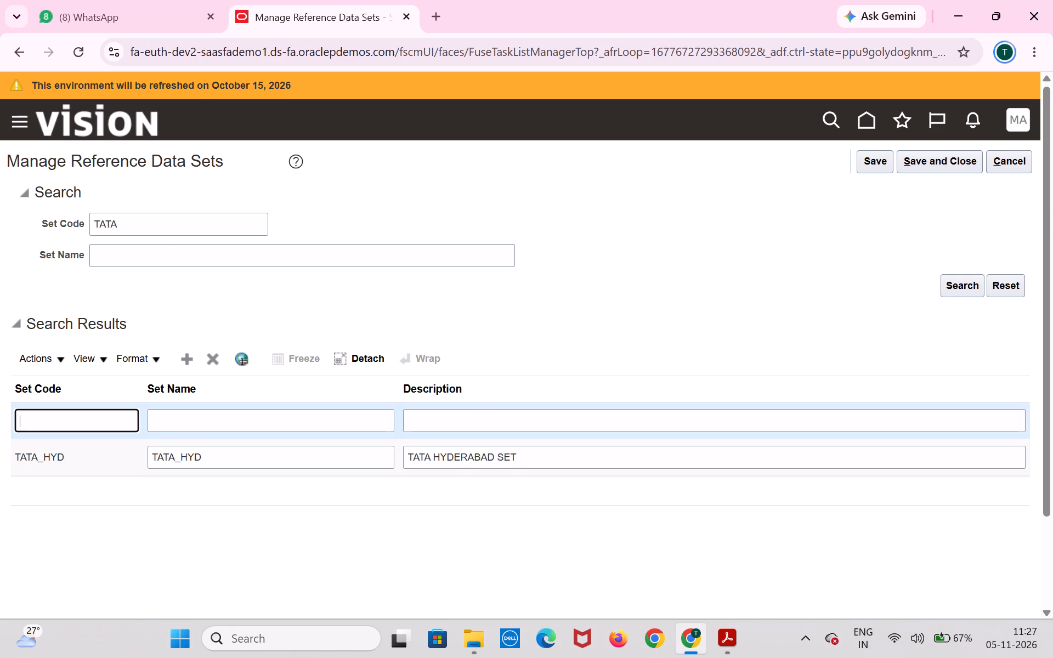
{"action": "type", "text": "TA"}
{"action": "type", "text": "TA"}
{"action": "type", "text": "_RDS"}
{"action": "key", "text": "shift+underscore"}
{"action": "key", "text": "BackSpace"}
{"action": "key", "text": "ctrl+a"}
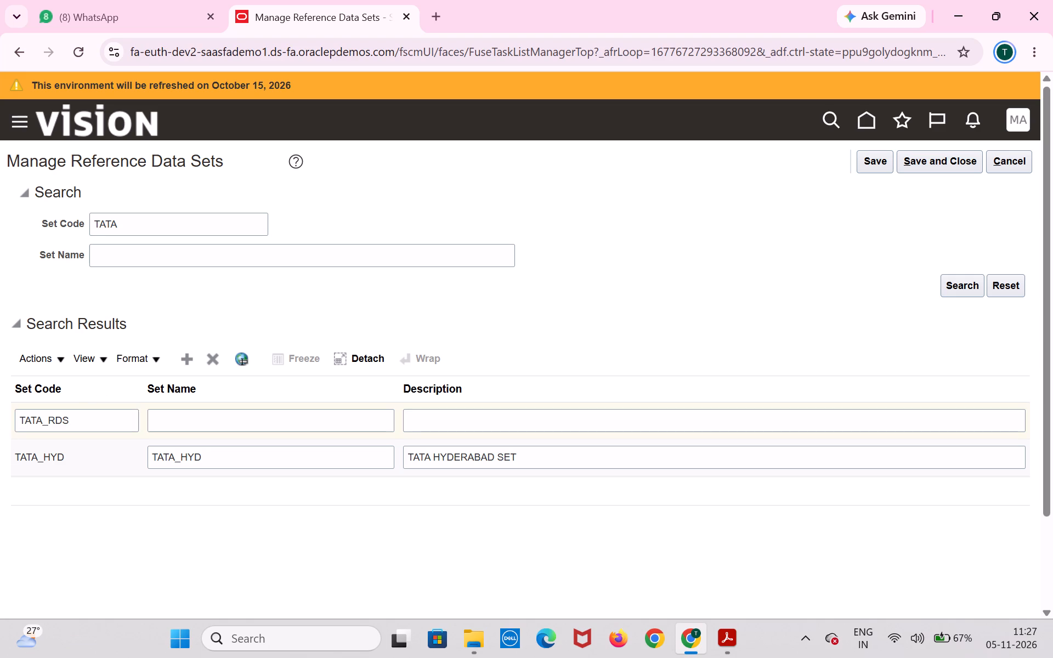
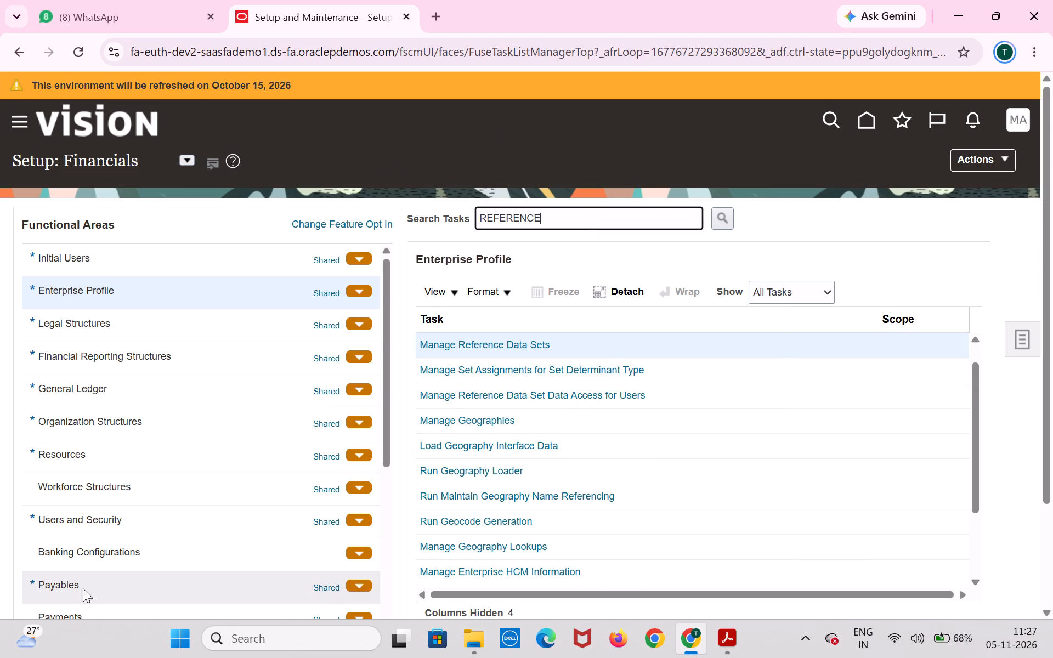
Open the Manage Payment Terms task from the Payables functional area.
{"action": "left_click", "coordinate": [87, 596]}
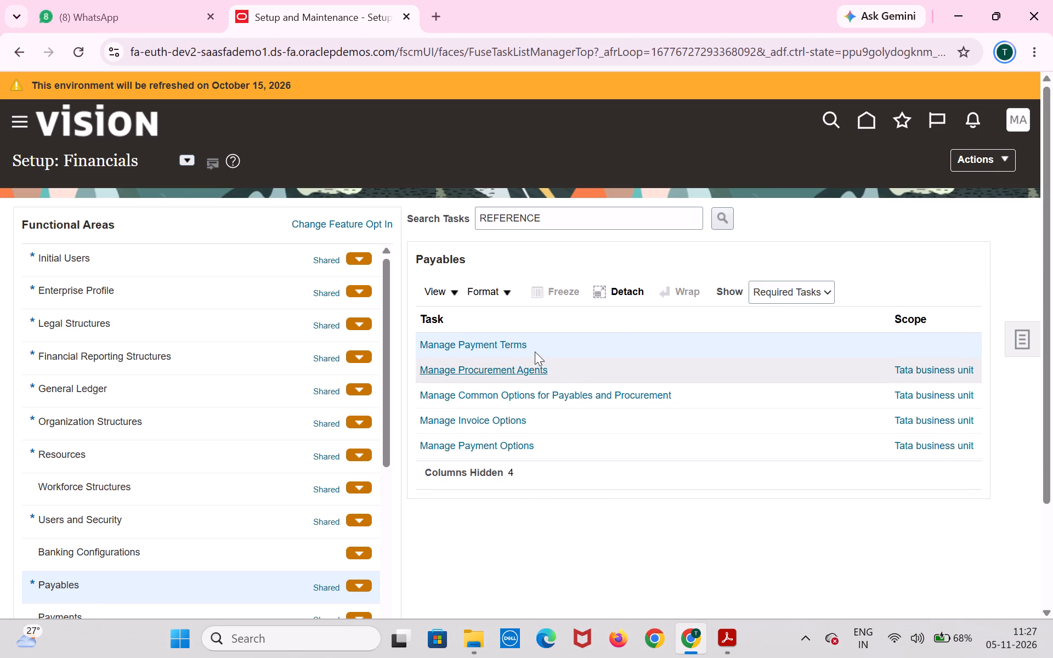
{"action": "left_click", "coordinate": [517, 344]}
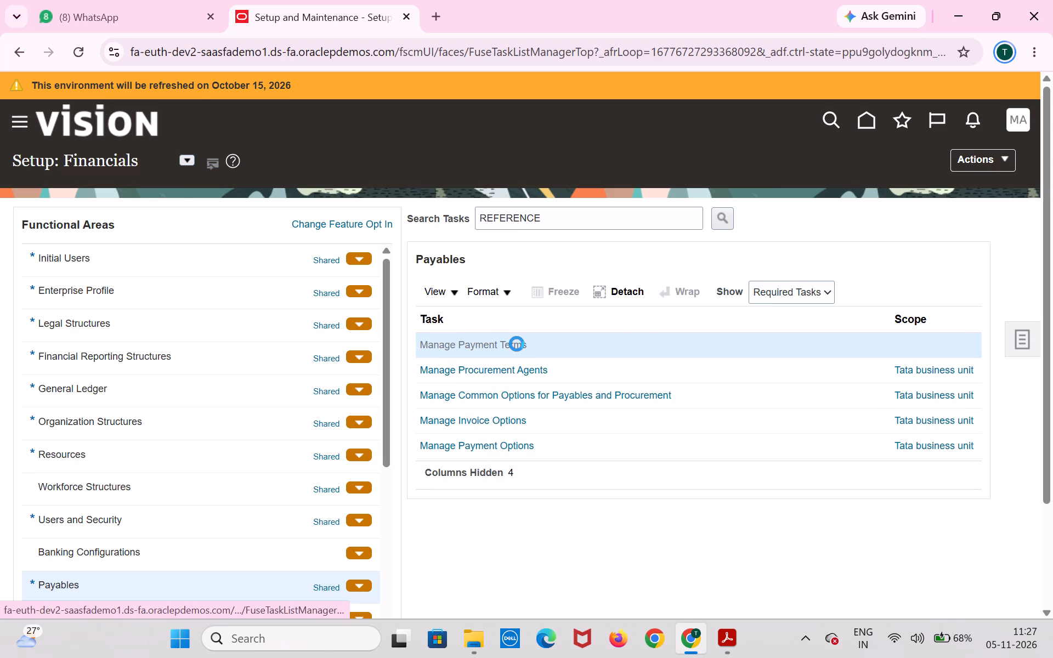
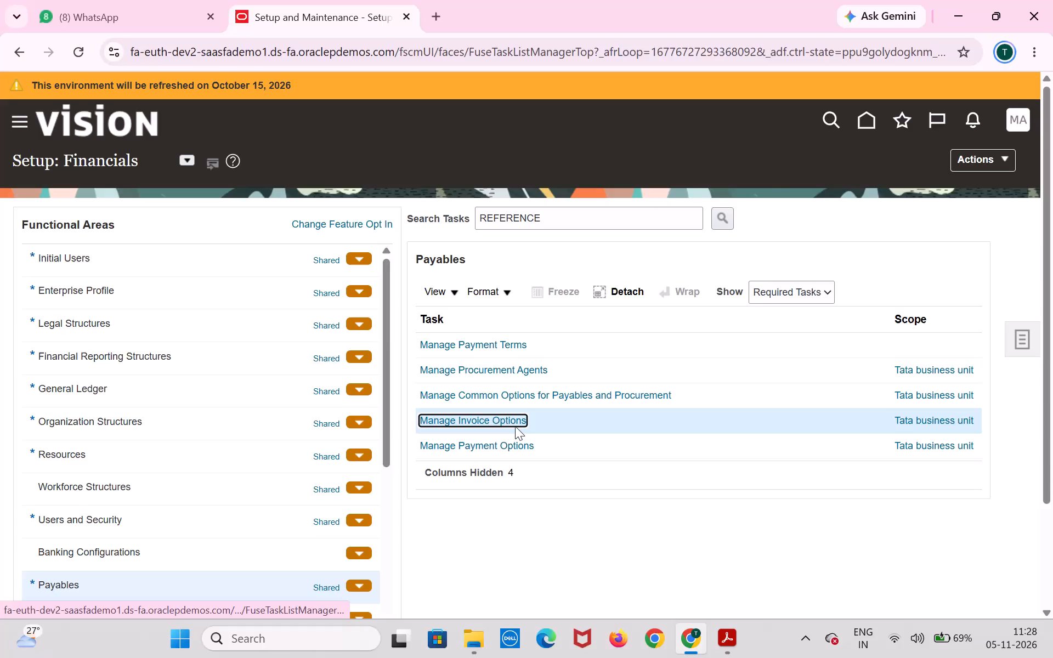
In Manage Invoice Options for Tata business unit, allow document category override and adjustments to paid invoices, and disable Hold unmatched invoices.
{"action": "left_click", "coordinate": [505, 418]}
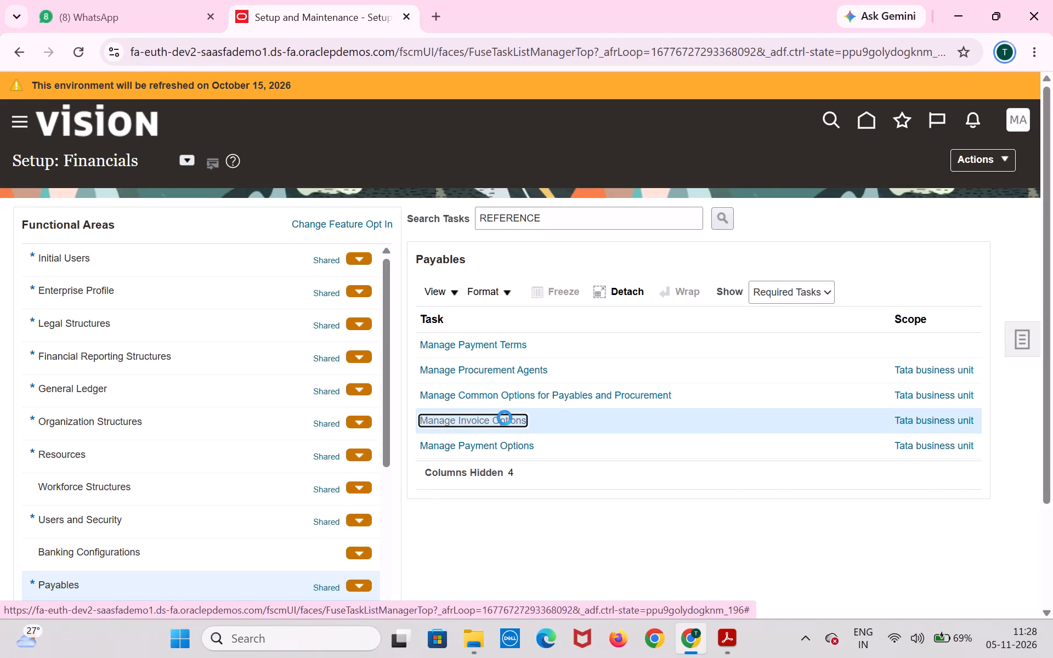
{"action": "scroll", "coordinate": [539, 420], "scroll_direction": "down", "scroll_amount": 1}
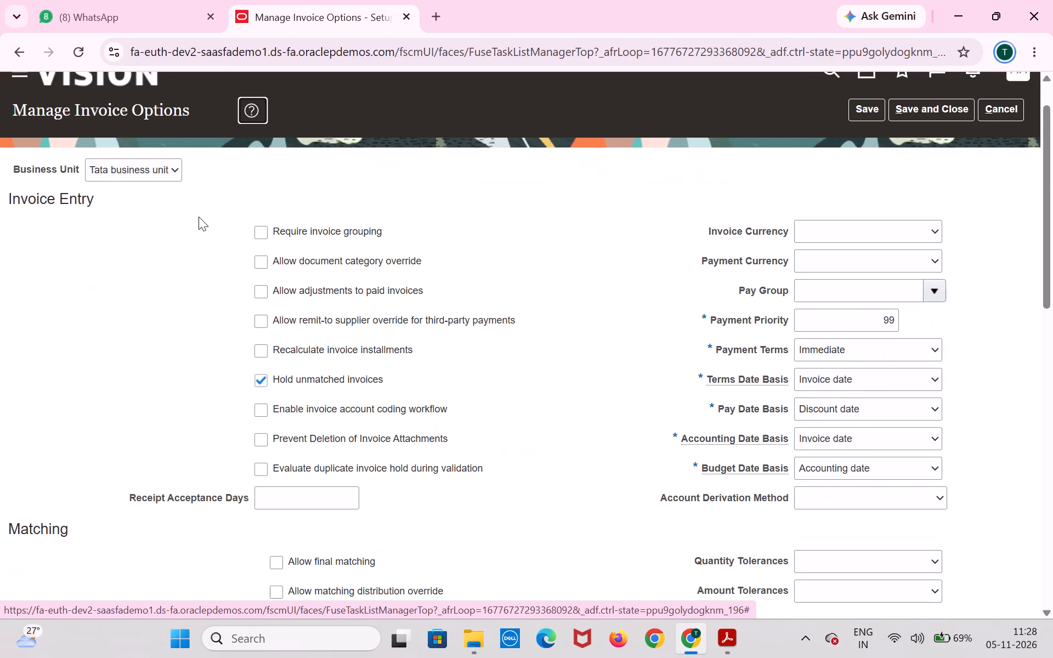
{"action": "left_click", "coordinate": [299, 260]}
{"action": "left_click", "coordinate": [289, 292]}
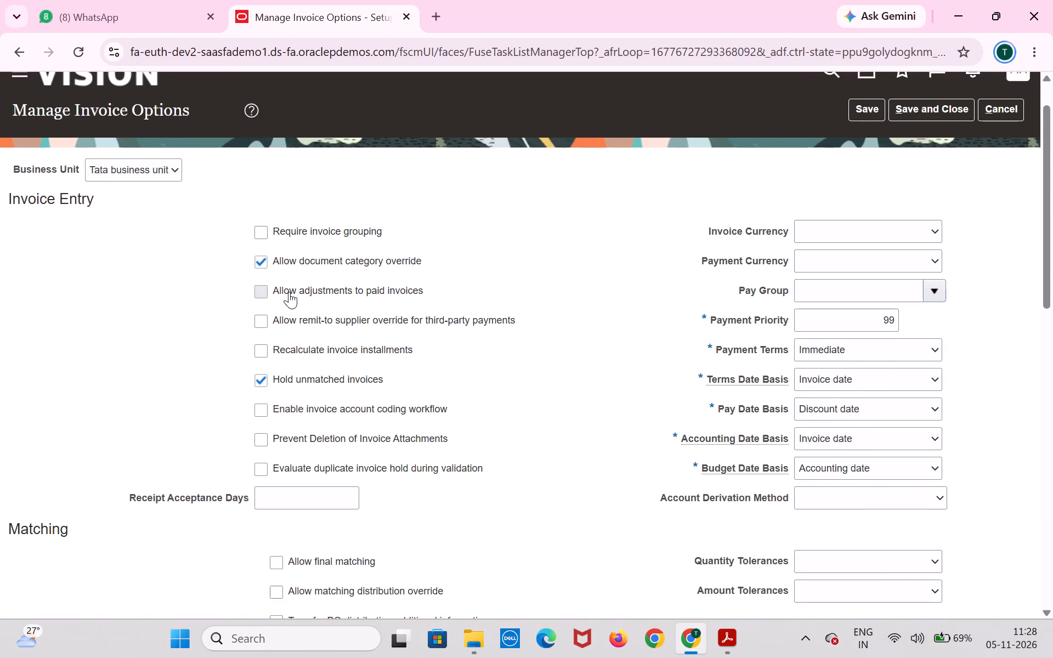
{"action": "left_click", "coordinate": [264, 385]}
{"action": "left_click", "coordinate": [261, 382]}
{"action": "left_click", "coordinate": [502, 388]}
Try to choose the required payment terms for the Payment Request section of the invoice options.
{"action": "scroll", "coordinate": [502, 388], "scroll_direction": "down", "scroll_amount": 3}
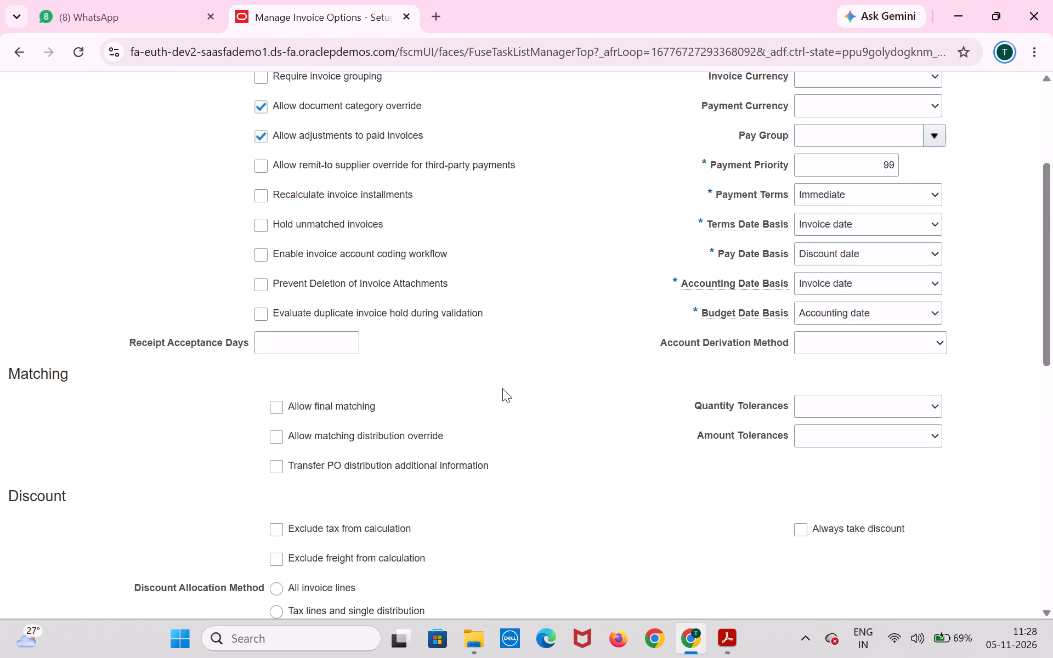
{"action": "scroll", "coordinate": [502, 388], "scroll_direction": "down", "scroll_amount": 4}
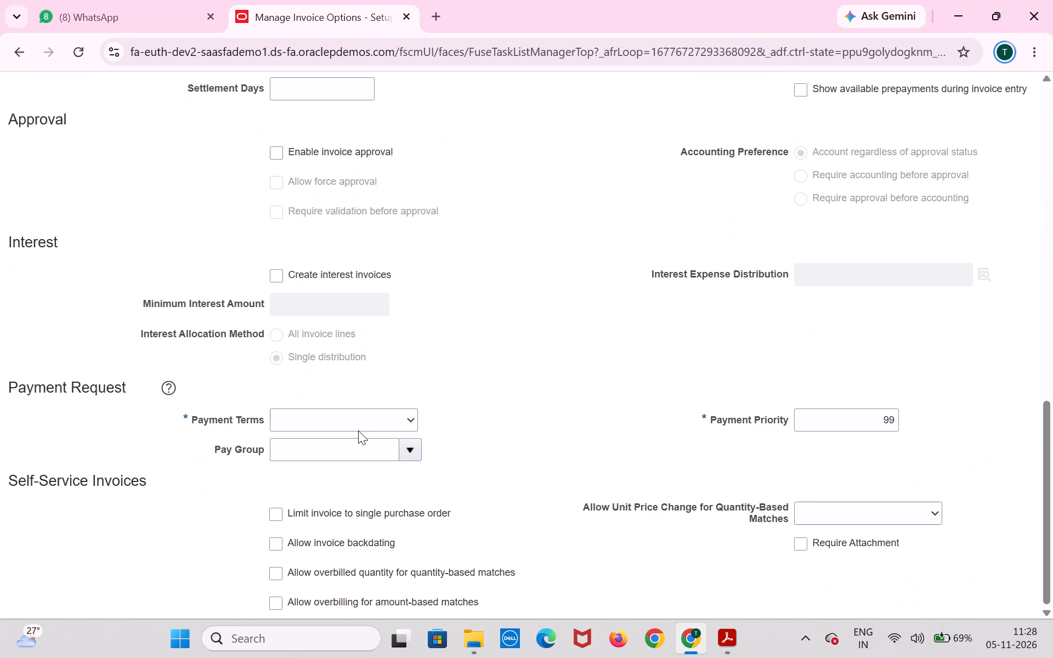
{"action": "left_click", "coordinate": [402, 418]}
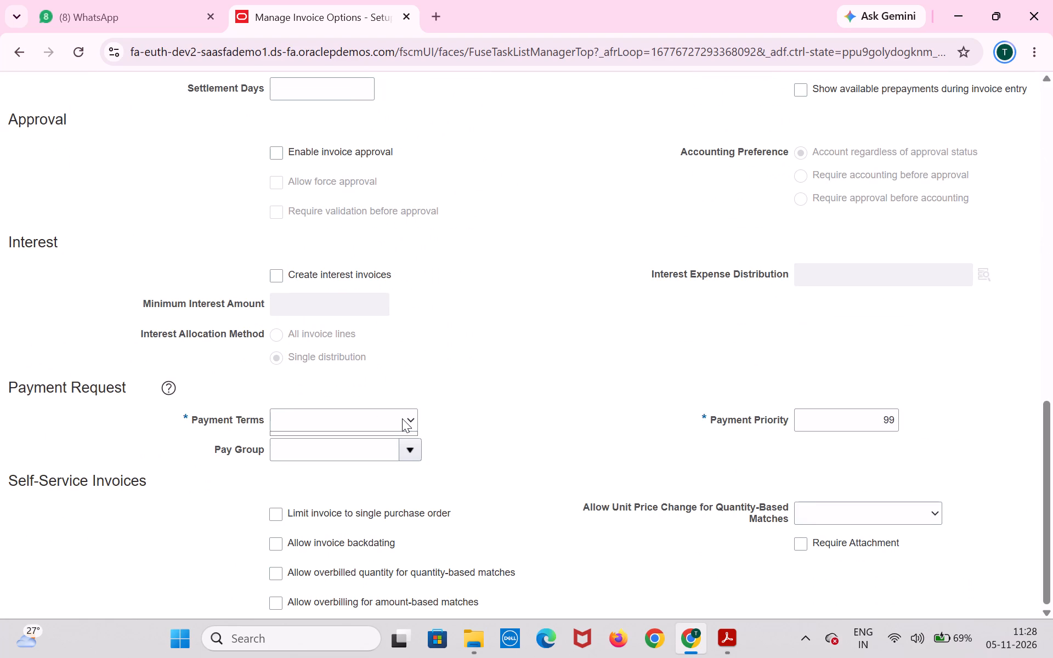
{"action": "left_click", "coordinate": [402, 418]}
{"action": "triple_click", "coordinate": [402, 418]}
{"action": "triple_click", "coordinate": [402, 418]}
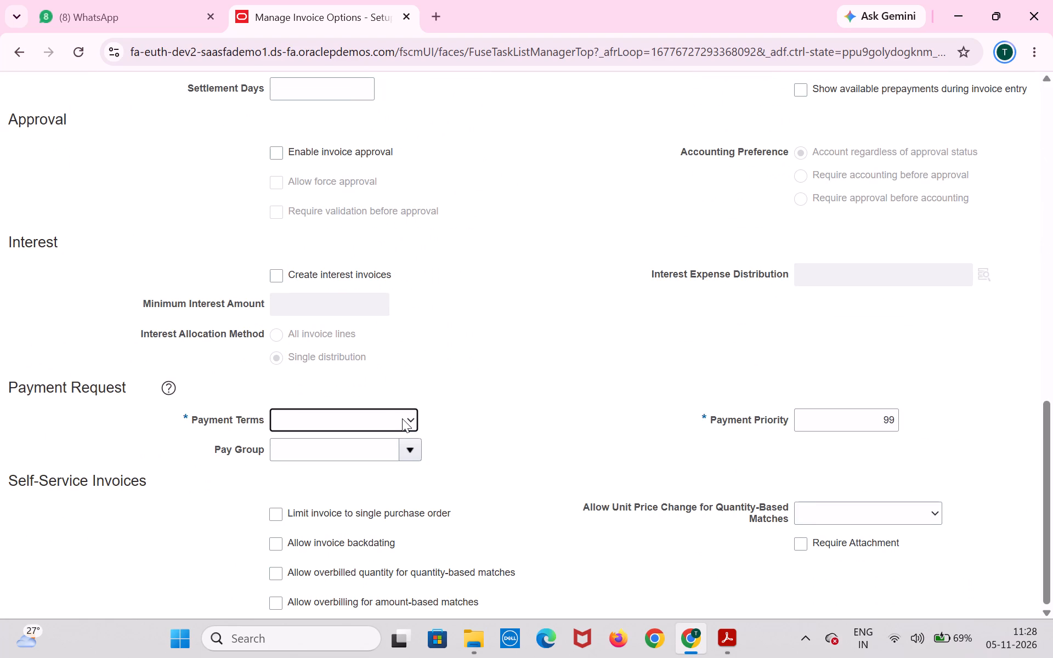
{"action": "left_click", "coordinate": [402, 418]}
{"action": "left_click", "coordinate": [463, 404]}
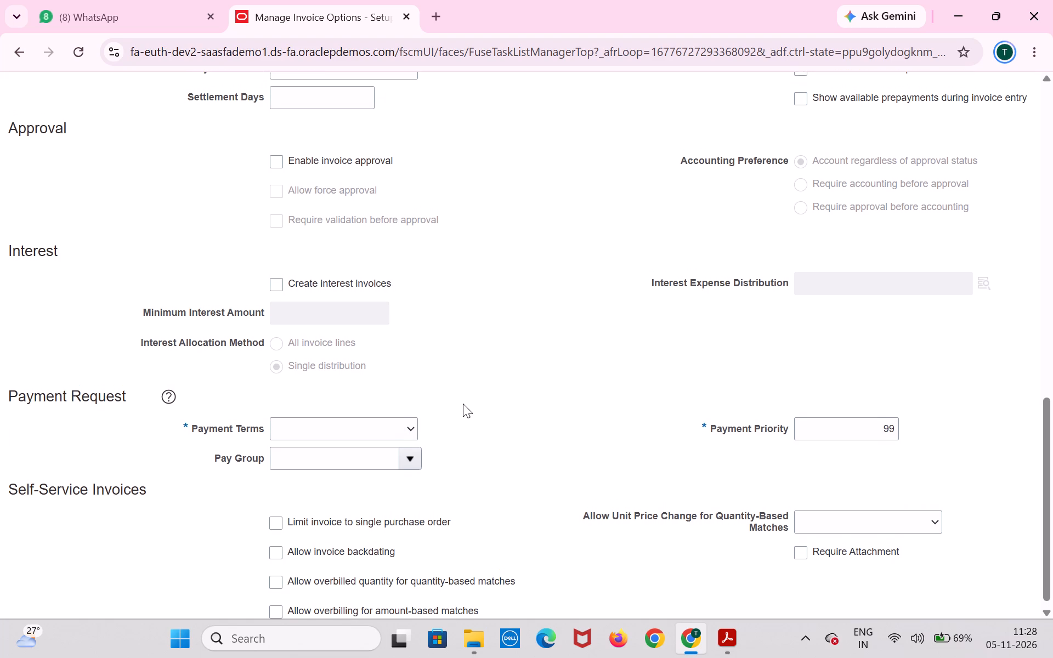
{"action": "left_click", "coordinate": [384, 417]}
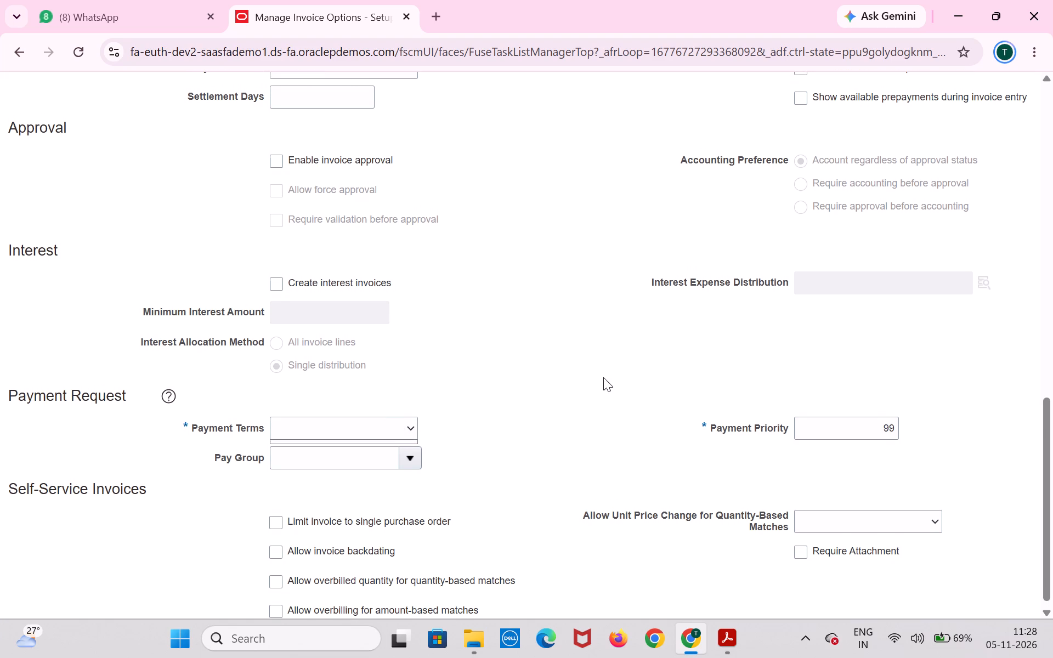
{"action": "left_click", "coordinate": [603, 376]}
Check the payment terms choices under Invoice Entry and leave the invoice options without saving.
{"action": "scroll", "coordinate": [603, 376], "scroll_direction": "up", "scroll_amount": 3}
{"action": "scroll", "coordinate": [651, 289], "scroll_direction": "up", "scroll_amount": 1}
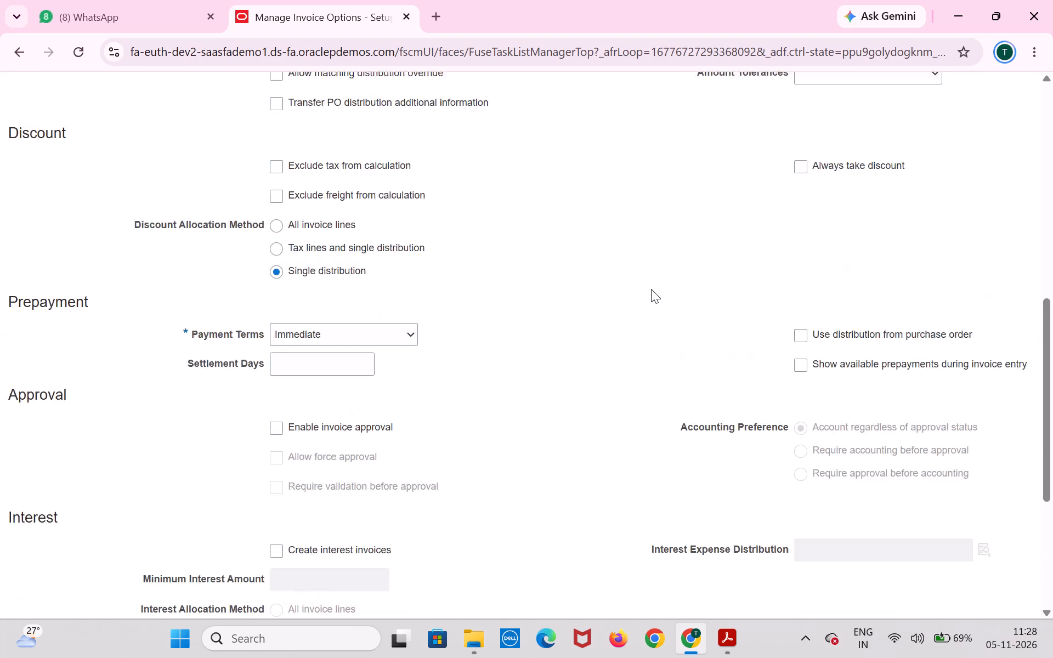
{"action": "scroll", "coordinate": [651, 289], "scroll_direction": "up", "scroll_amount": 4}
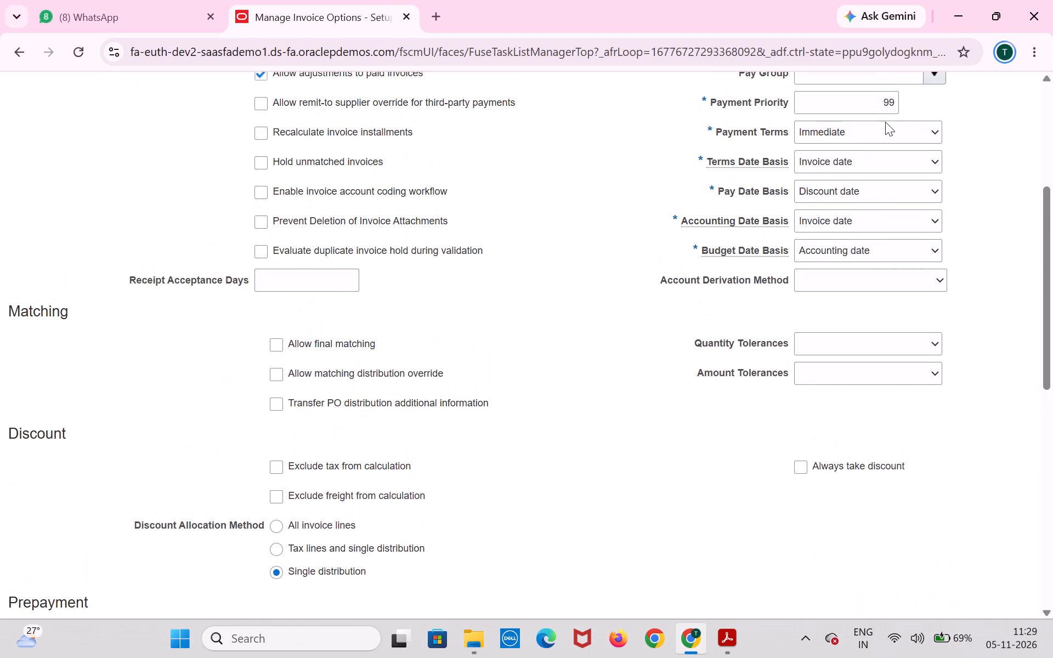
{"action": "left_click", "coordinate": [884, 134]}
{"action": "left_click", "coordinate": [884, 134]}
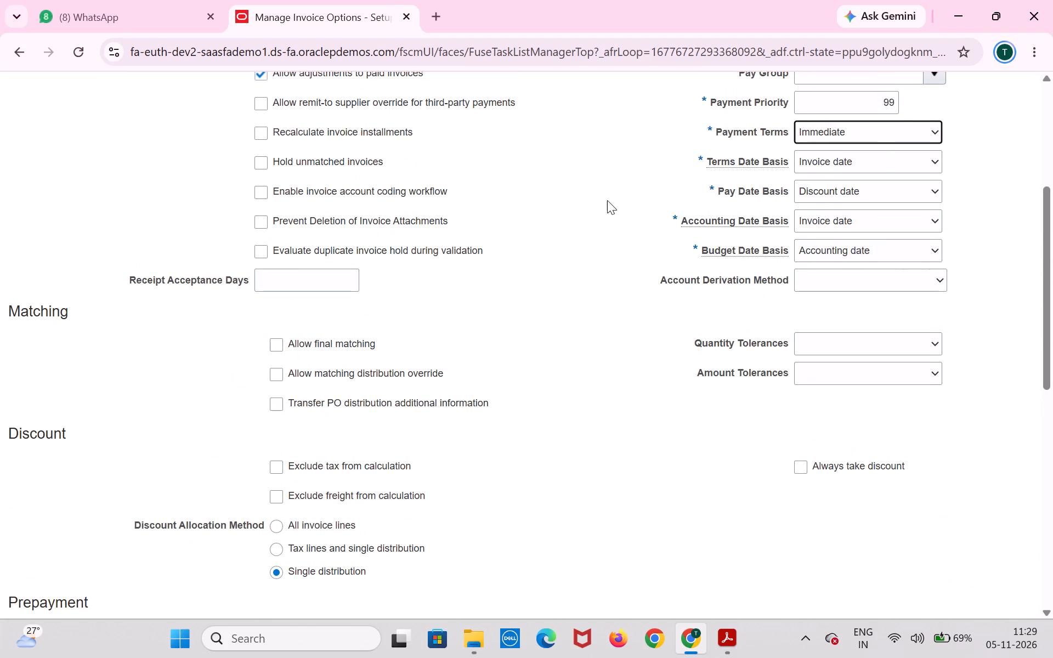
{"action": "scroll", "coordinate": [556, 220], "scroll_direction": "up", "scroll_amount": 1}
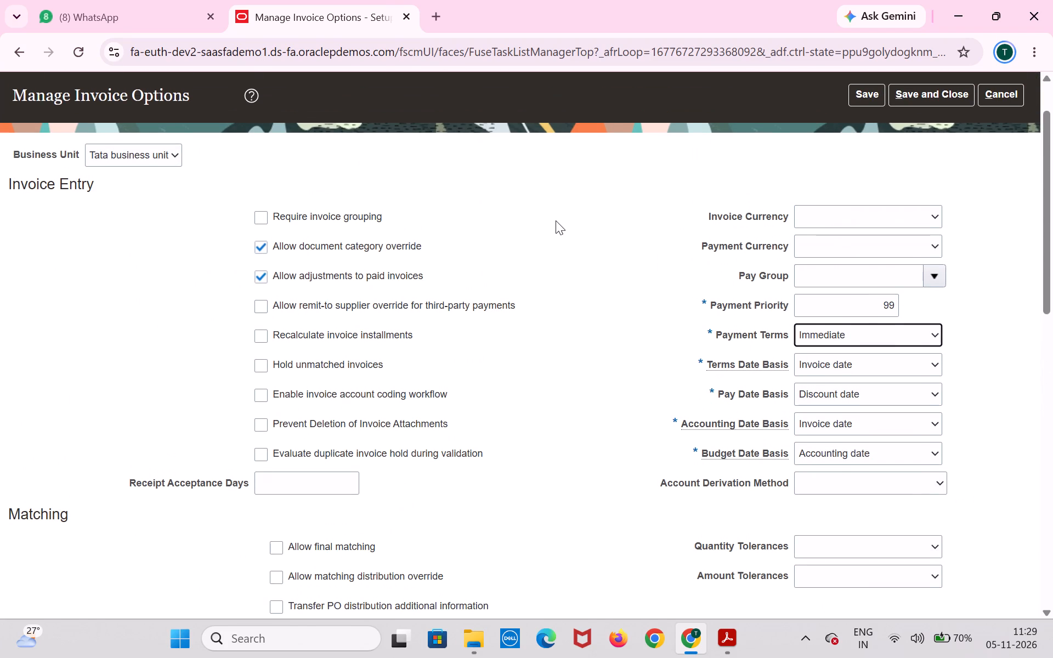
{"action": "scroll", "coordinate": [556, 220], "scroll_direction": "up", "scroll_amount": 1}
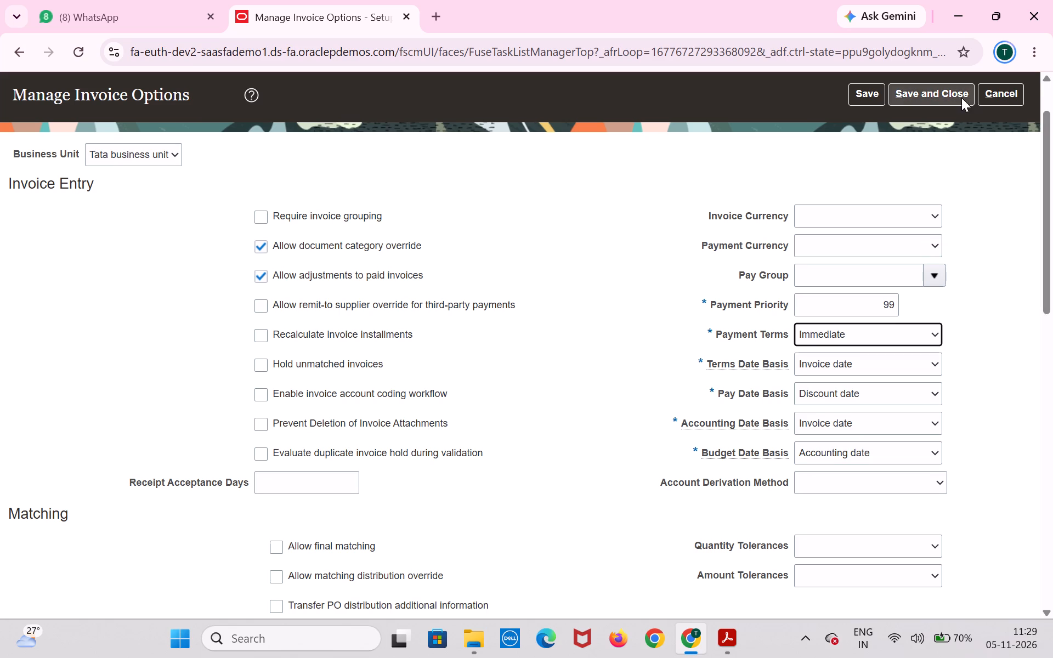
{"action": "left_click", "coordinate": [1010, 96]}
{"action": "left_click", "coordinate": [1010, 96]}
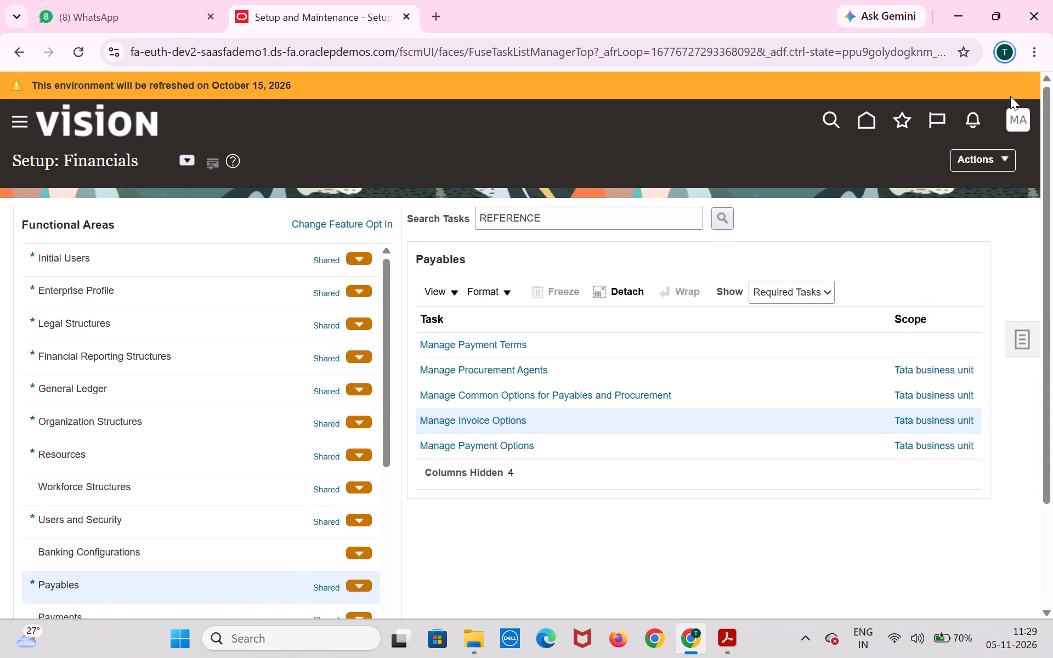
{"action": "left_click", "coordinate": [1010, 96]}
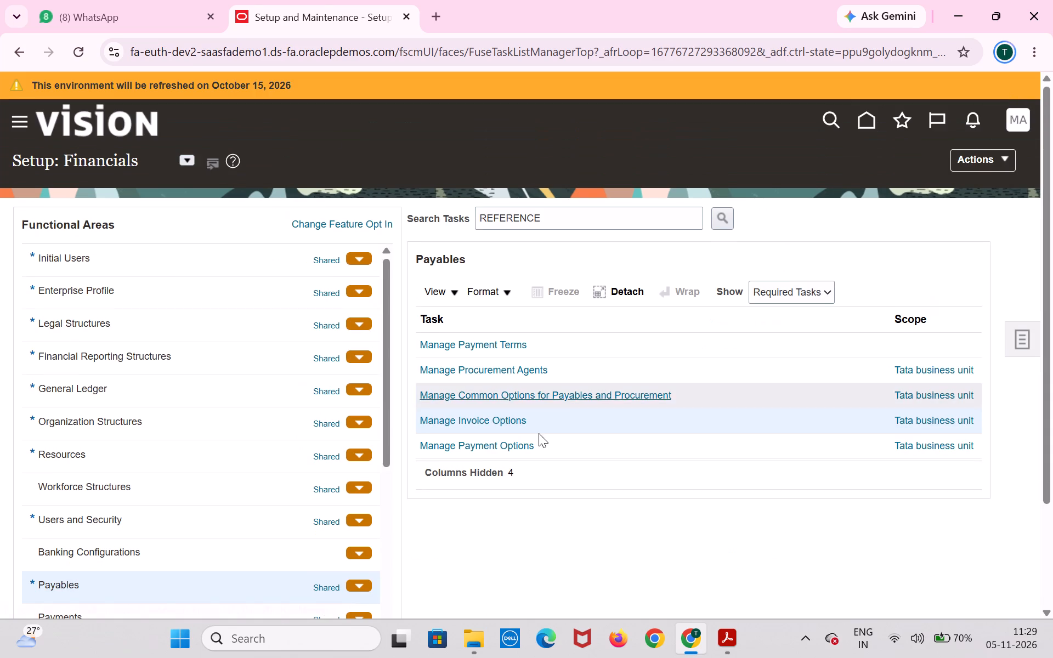
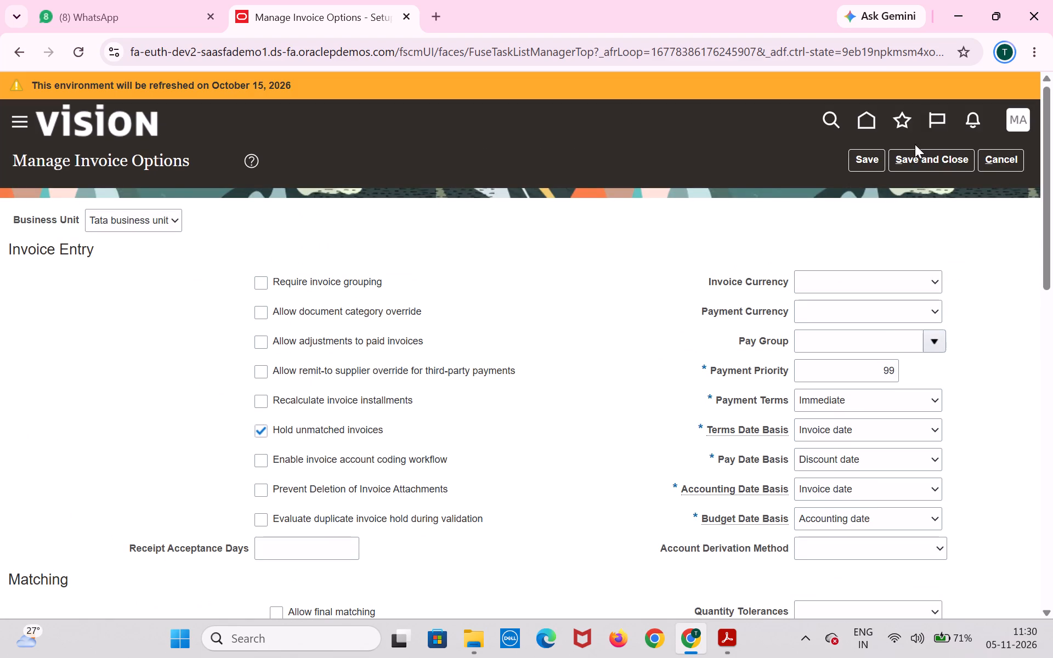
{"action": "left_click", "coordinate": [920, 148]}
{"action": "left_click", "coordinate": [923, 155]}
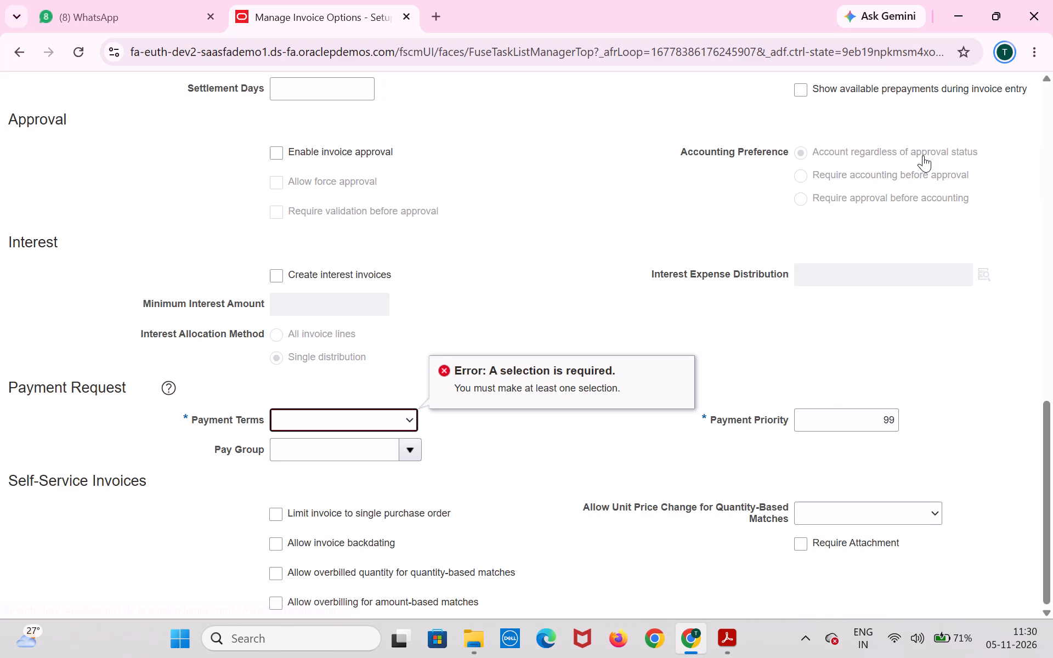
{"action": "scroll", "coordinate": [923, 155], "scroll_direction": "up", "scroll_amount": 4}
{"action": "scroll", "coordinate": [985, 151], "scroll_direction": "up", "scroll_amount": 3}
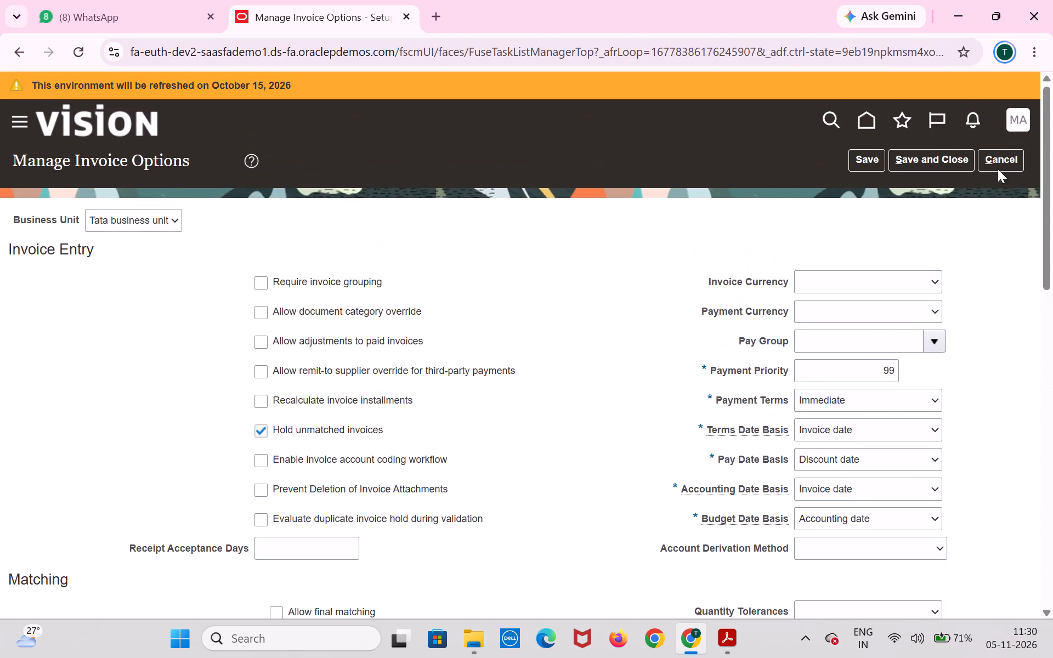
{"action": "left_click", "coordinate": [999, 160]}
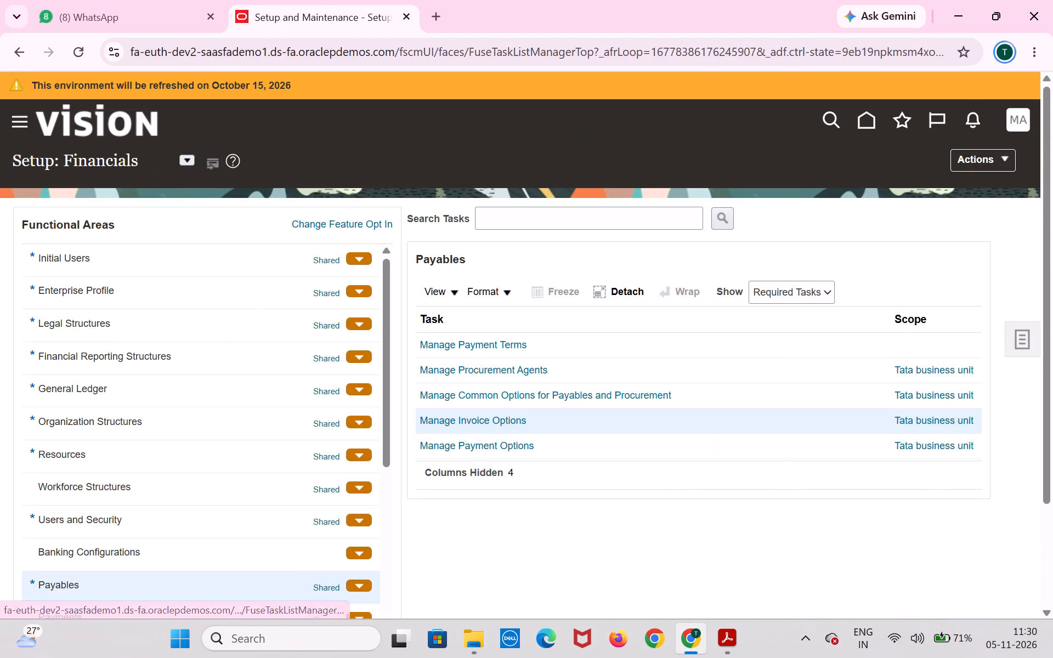
Search the setup tasks for business and open Manage Business Unit Set Assignment for Tata business unit.
{"action": "left_click", "coordinate": [591, 226]}
{"action": "type", "text": "business"}
{"action": "key", "text": "Return"}
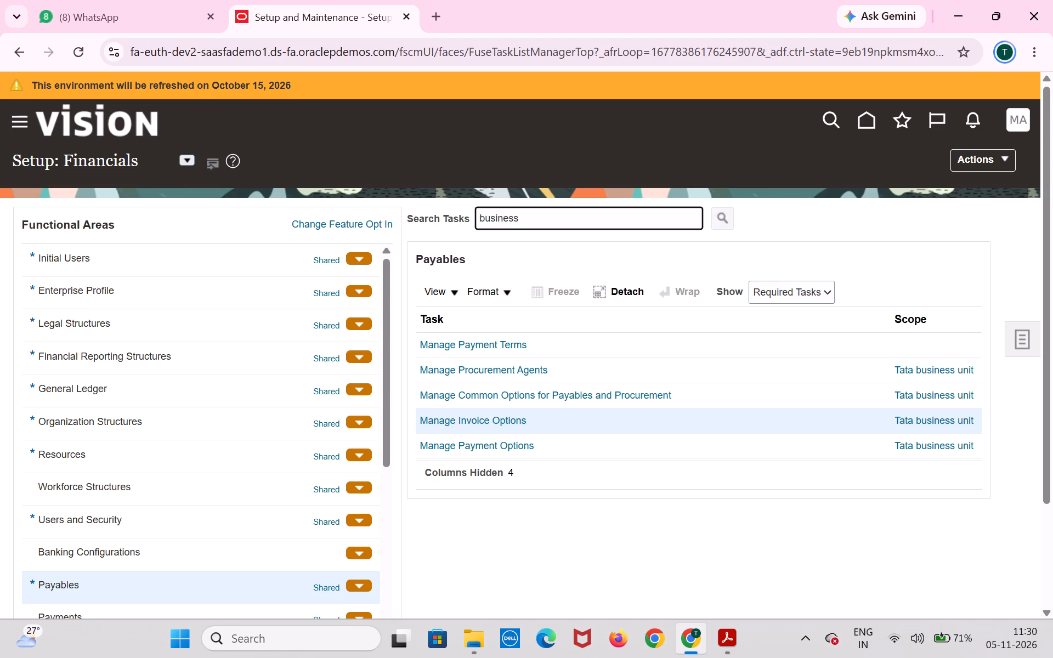
{"action": "left_click", "coordinate": [377, 385]}
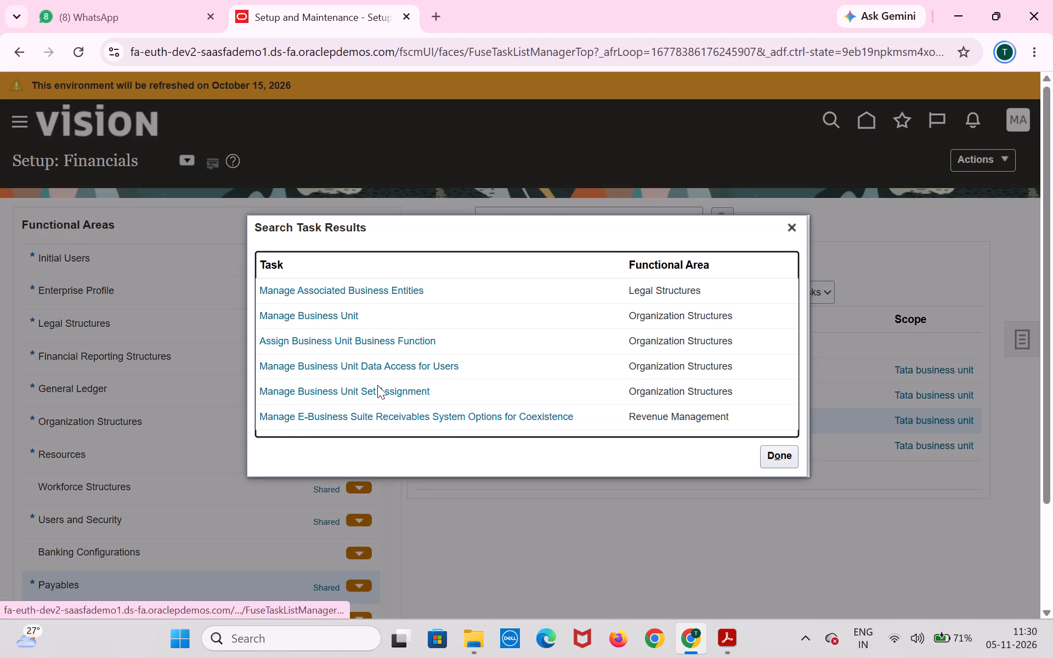
{"action": "left_click", "coordinate": [388, 395]}
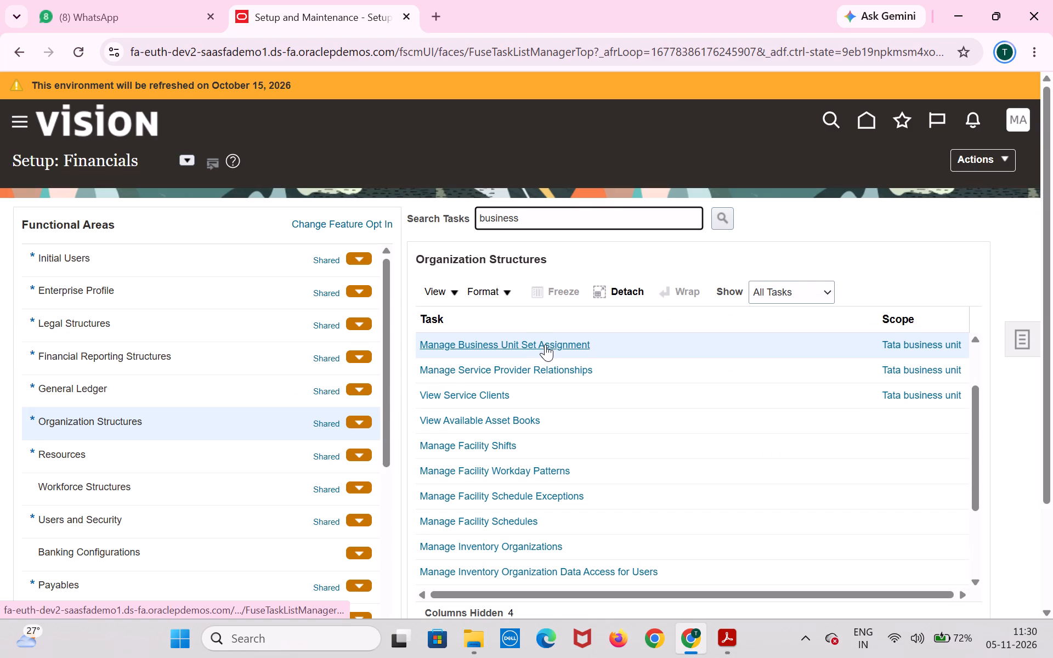
{"action": "left_click", "coordinate": [545, 344]}
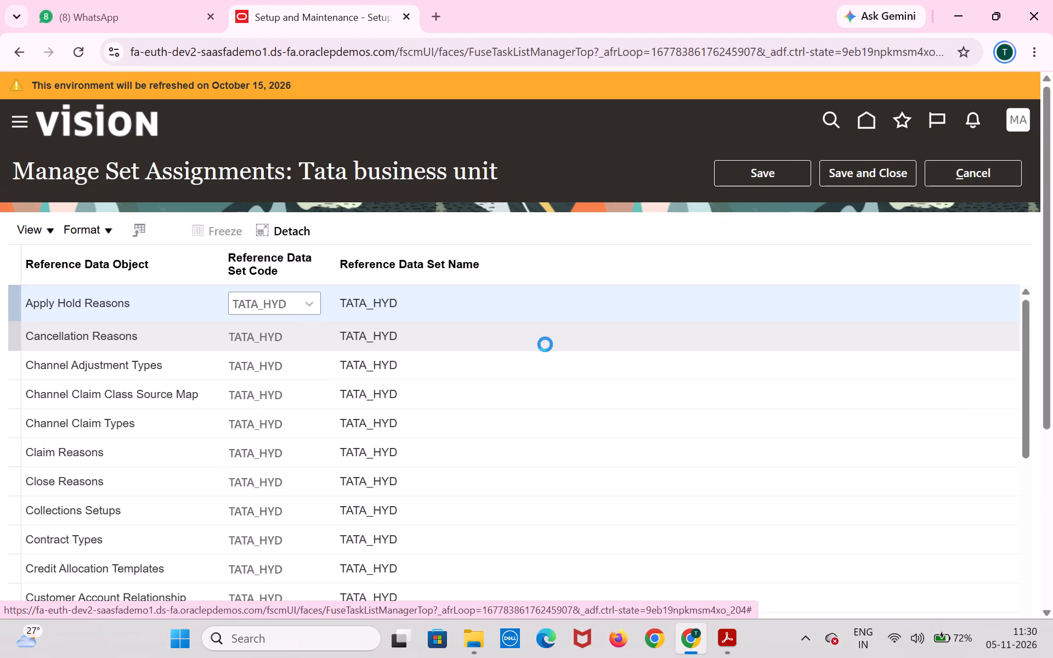
Assign reference data set TATA_RDS to the Payables Payment Terms object and save and close the set assignments.
{"action": "scroll", "coordinate": [315, 485], "scroll_direction": "up", "scroll_amount": 1}
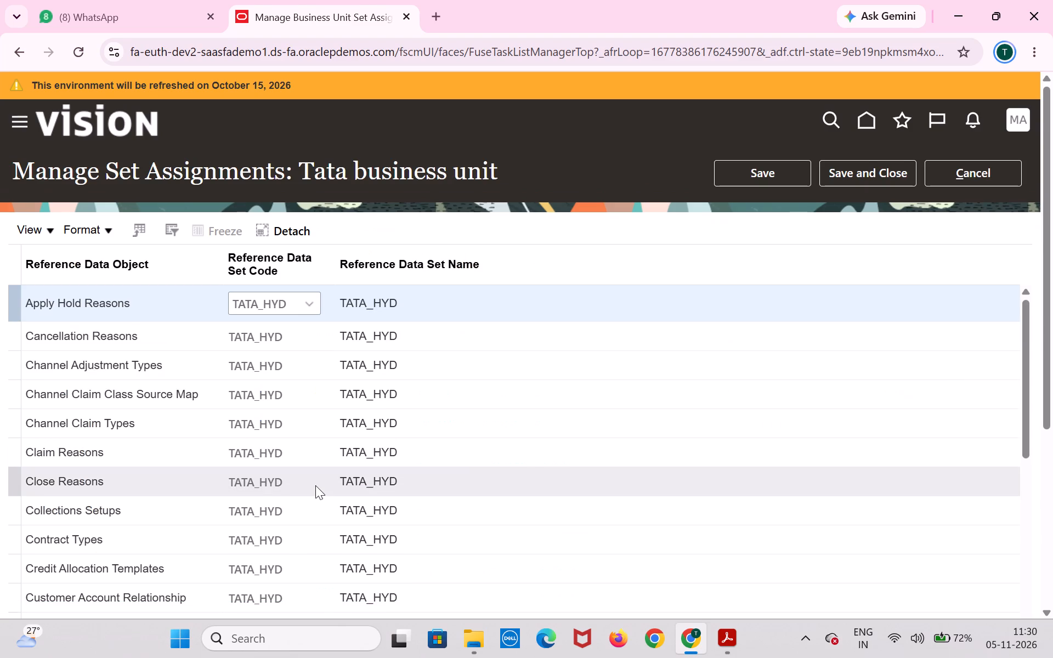
{"action": "scroll", "coordinate": [315, 485], "scroll_direction": "up", "scroll_amount": 1}
{"action": "scroll", "coordinate": [315, 485], "scroll_direction": "down", "scroll_amount": 4}
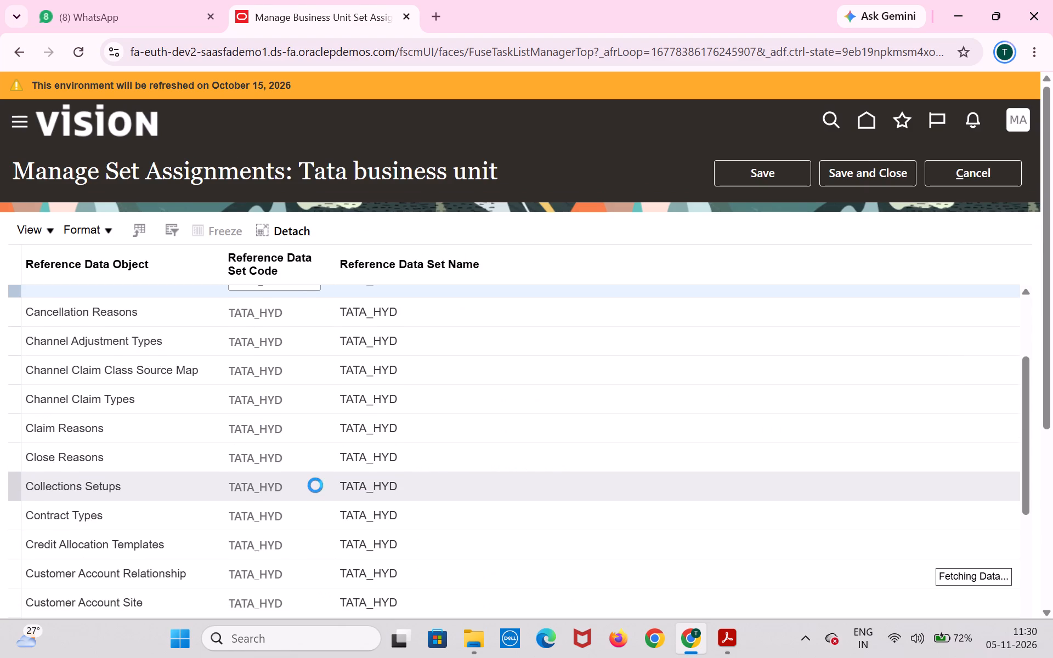
{"action": "scroll", "coordinate": [315, 485], "scroll_direction": "down", "scroll_amount": 7}
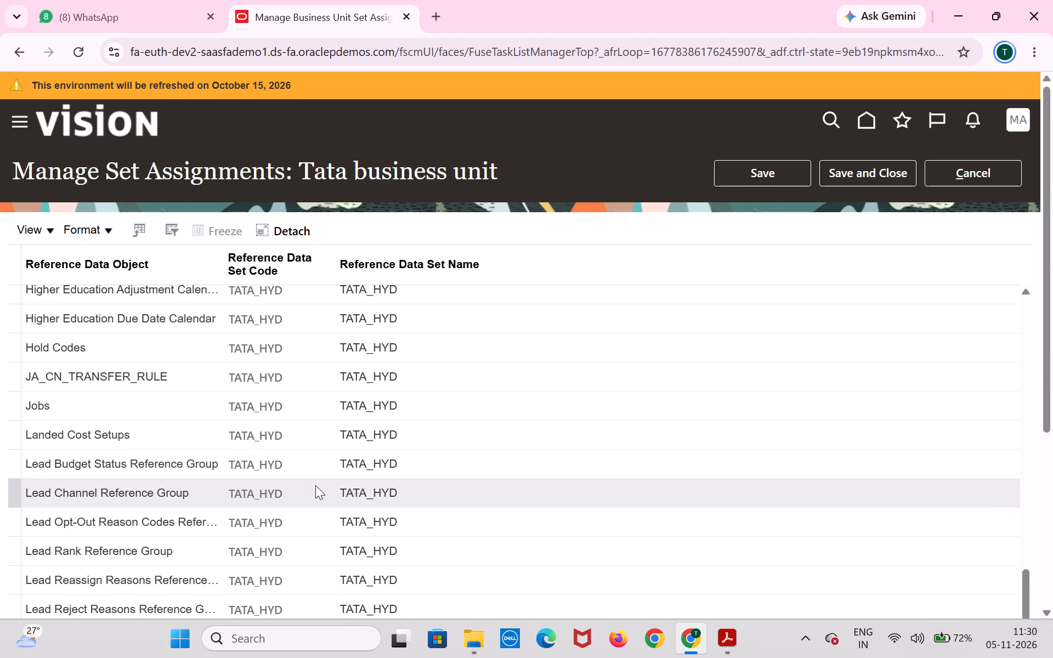
{"action": "scroll", "coordinate": [315, 485], "scroll_direction": "up", "scroll_amount": 12}
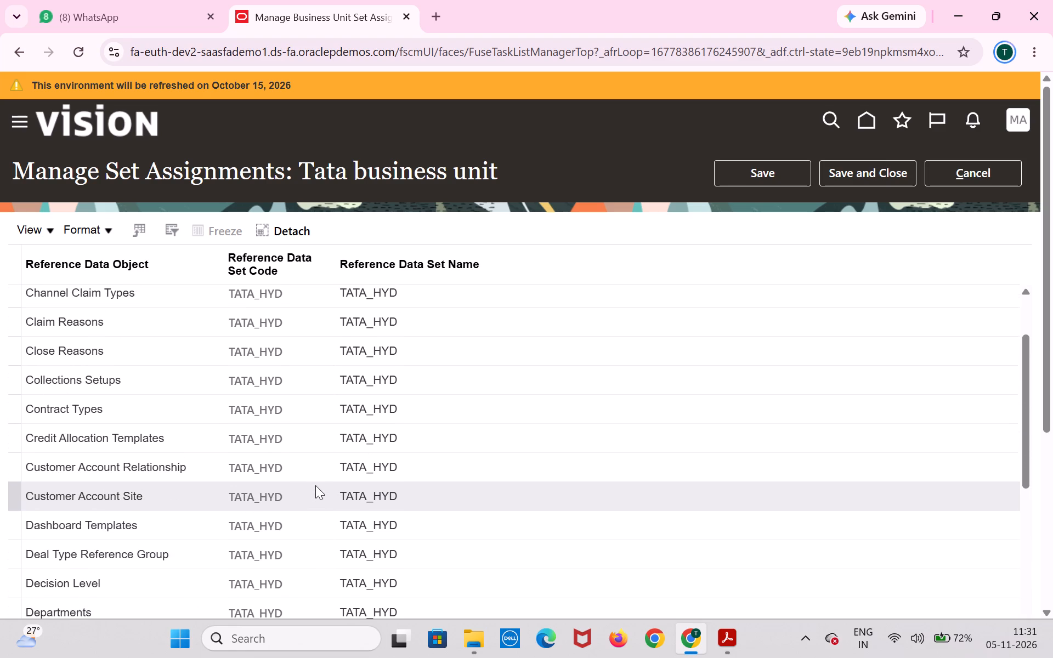
{"action": "scroll", "coordinate": [315, 485], "scroll_direction": "up", "scroll_amount": 3}
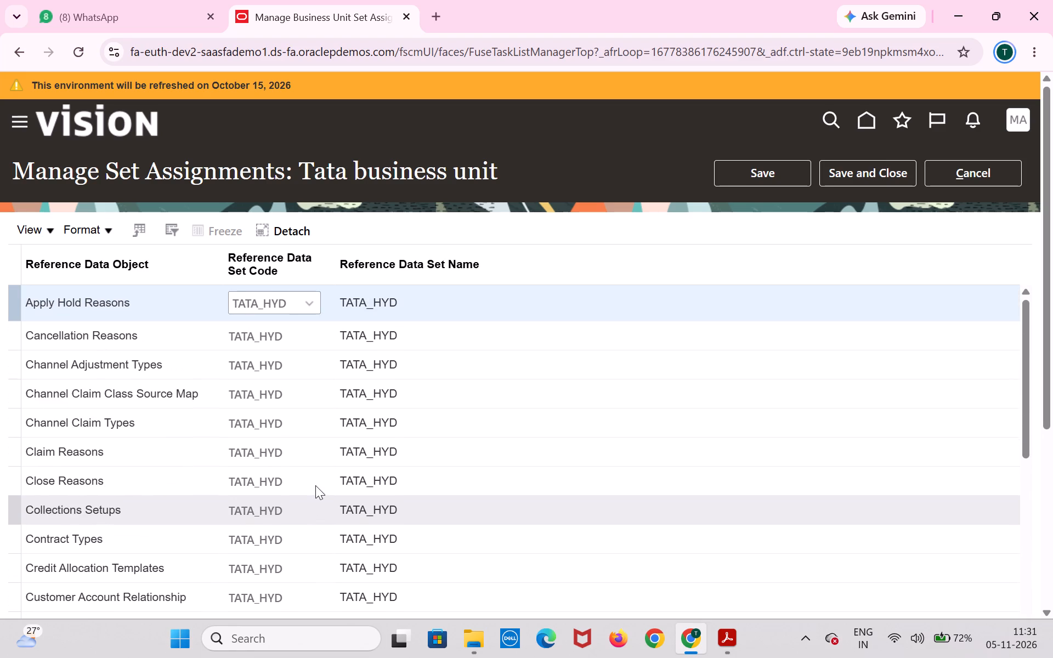
{"action": "scroll", "coordinate": [315, 485], "scroll_direction": "down", "scroll_amount": 1}
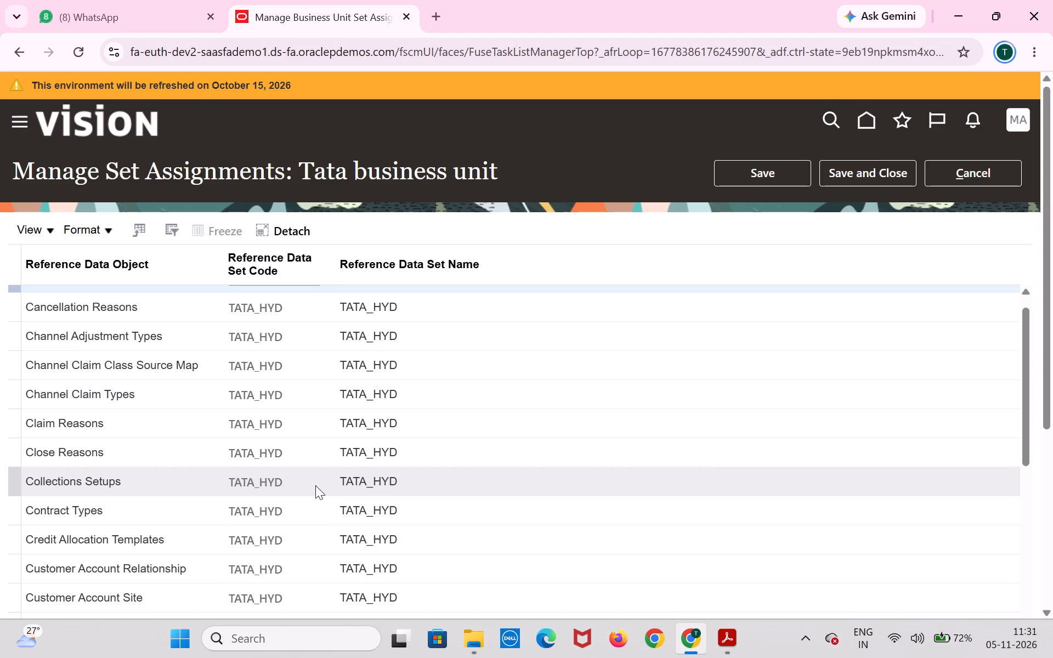
{"action": "scroll", "coordinate": [315, 485], "scroll_direction": "down", "scroll_amount": 9}
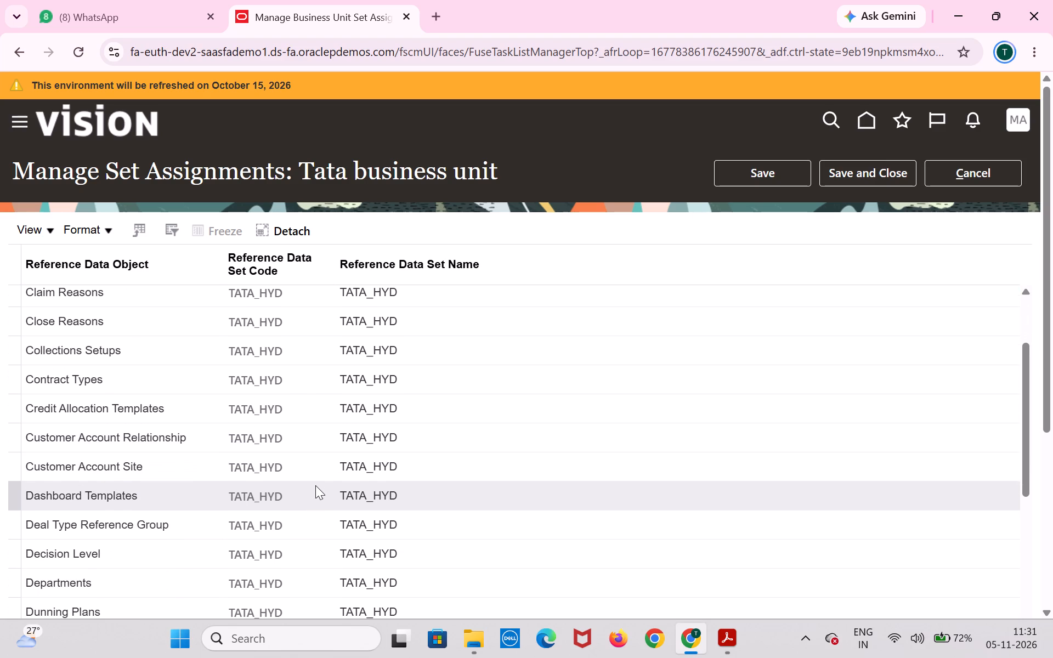
{"action": "scroll", "coordinate": [315, 485], "scroll_direction": "down", "scroll_amount": 7}
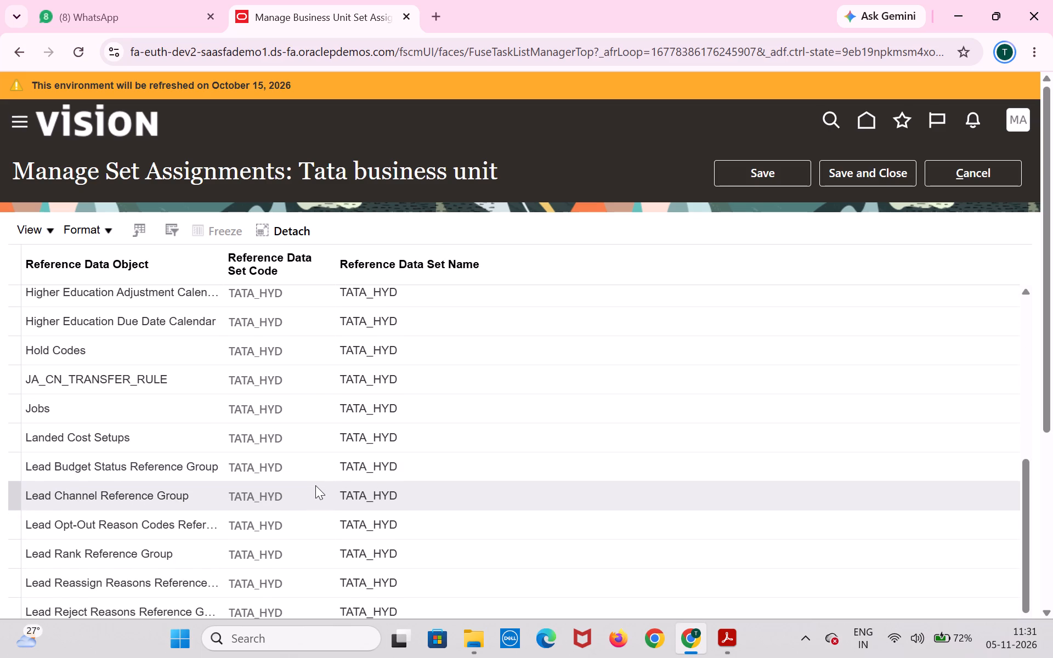
{"action": "scroll", "coordinate": [315, 485], "scroll_direction": "down", "scroll_amount": 4}
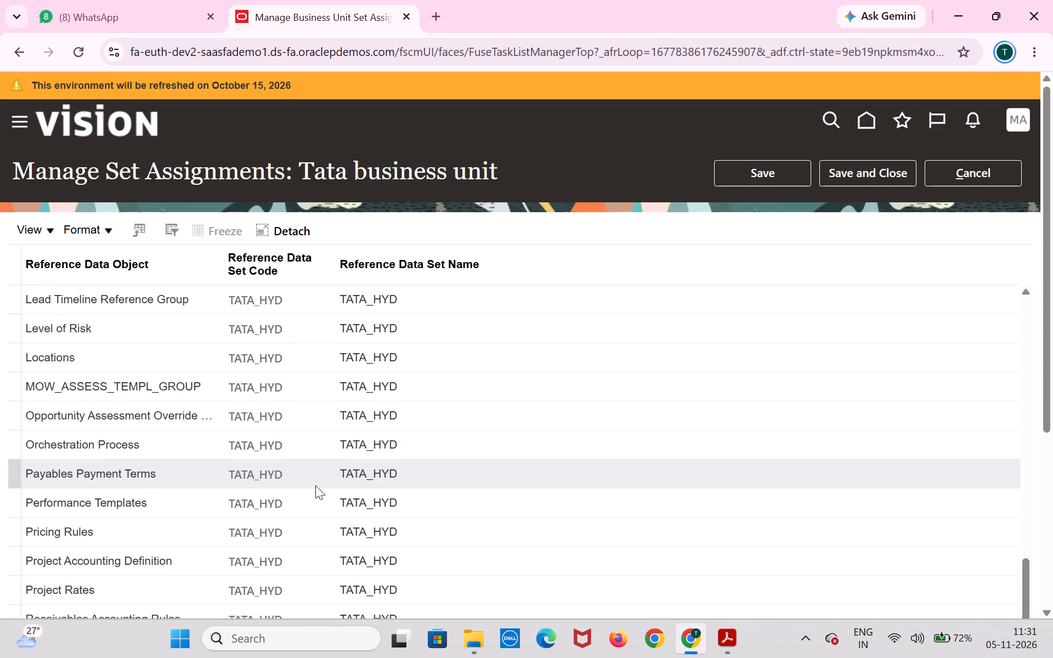
{"action": "left_click", "coordinate": [275, 472]}
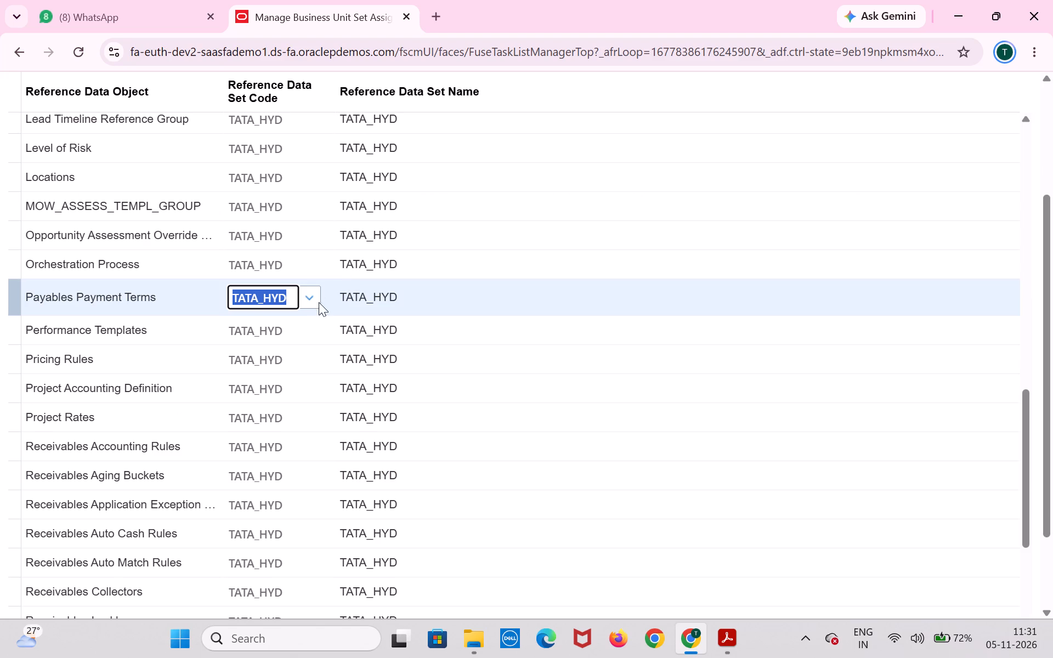
{"action": "left_click", "coordinate": [311, 295]}
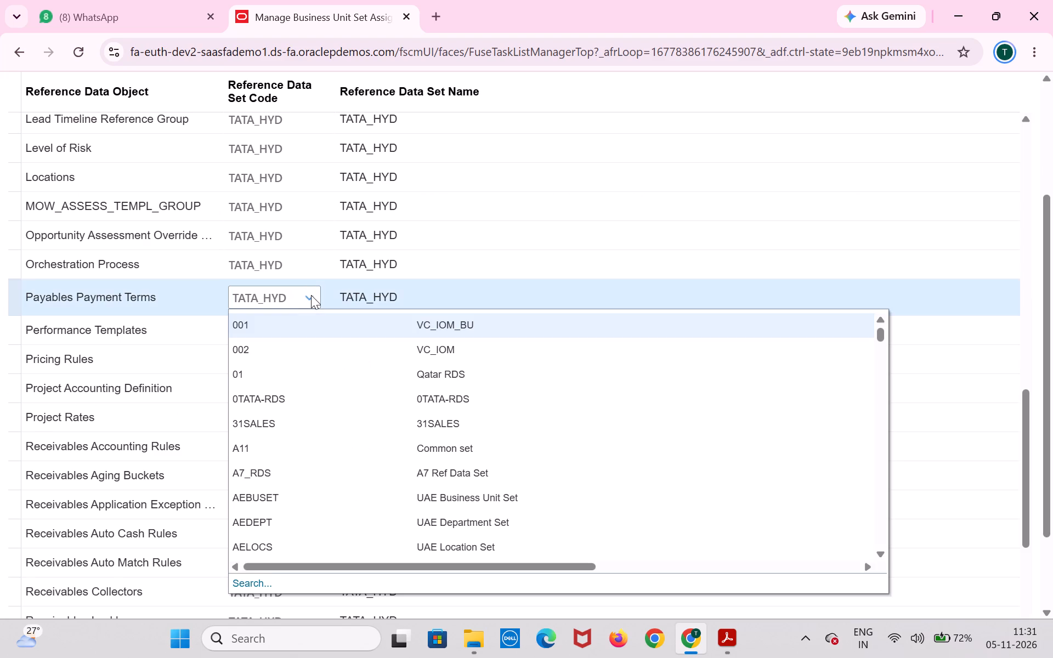
{"action": "left_click", "coordinate": [244, 583]}
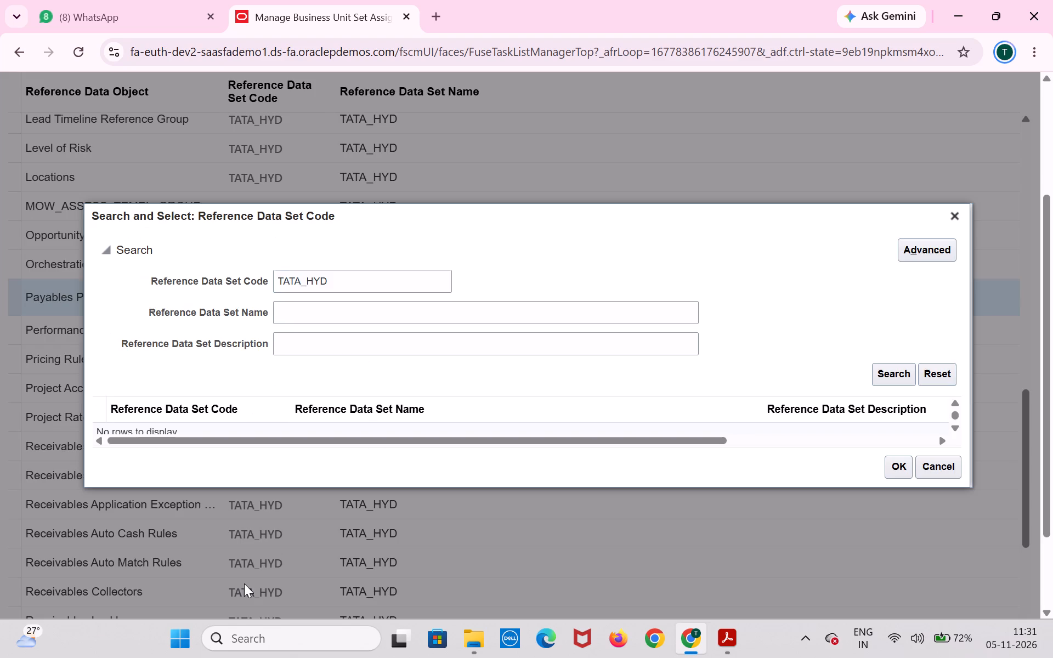
{"action": "double_click", "coordinate": [423, 277]}
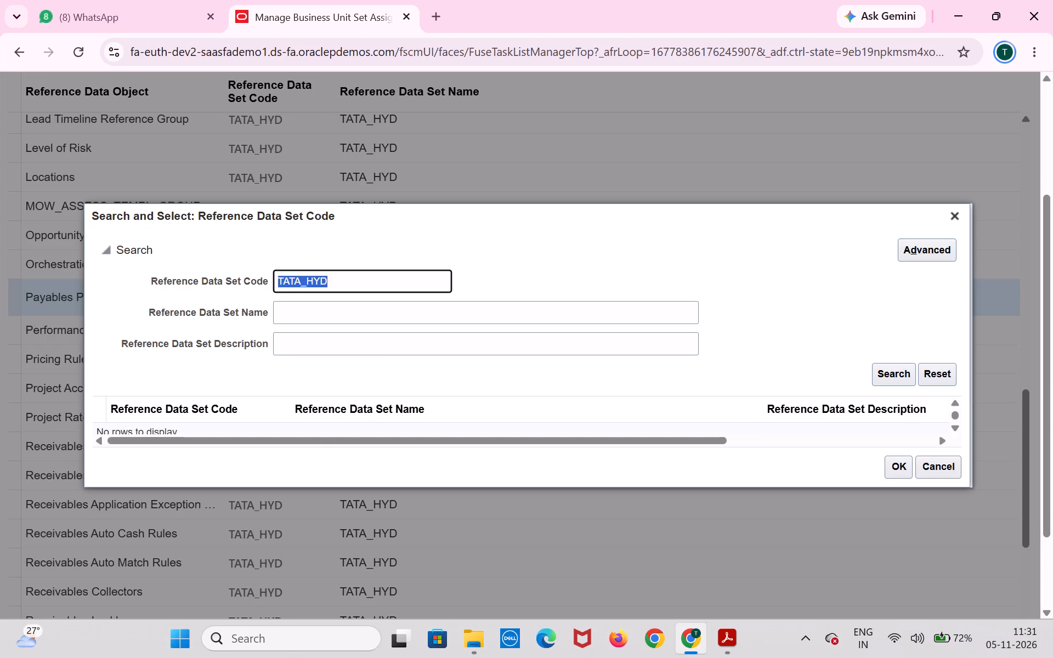
{"action": "double_click", "coordinate": [423, 277]}
{"action": "left_click", "coordinate": [423, 277]}
{"action": "key", "text": "BackSpace"}
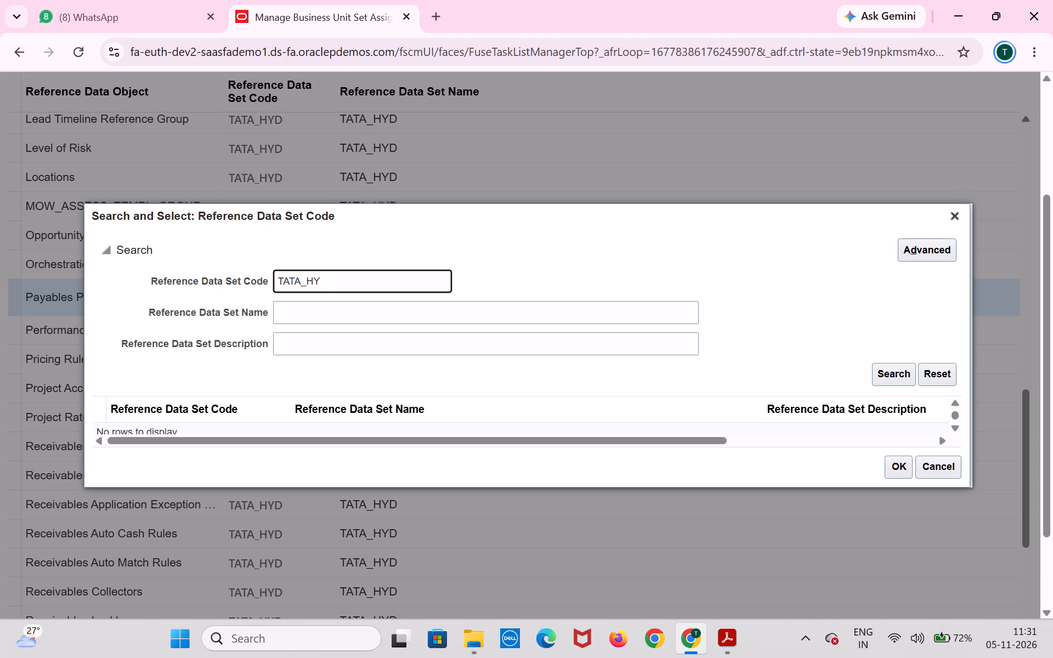
{"action": "key", "text": "BackSpace"}
{"action": "key", "text": "BackSpace"}
{"action": "key", "text": "BackSpace"}
{"action": "key", "text": "Return"}
{"action": "left_click", "coordinate": [908, 373]}
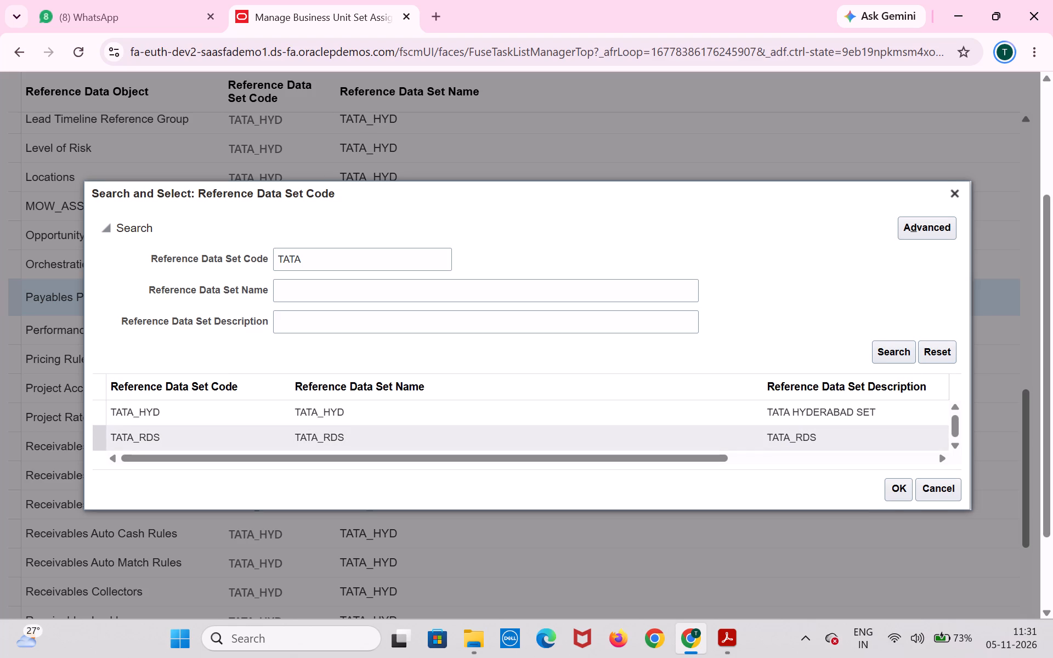
{"action": "left_click", "coordinate": [791, 437]}
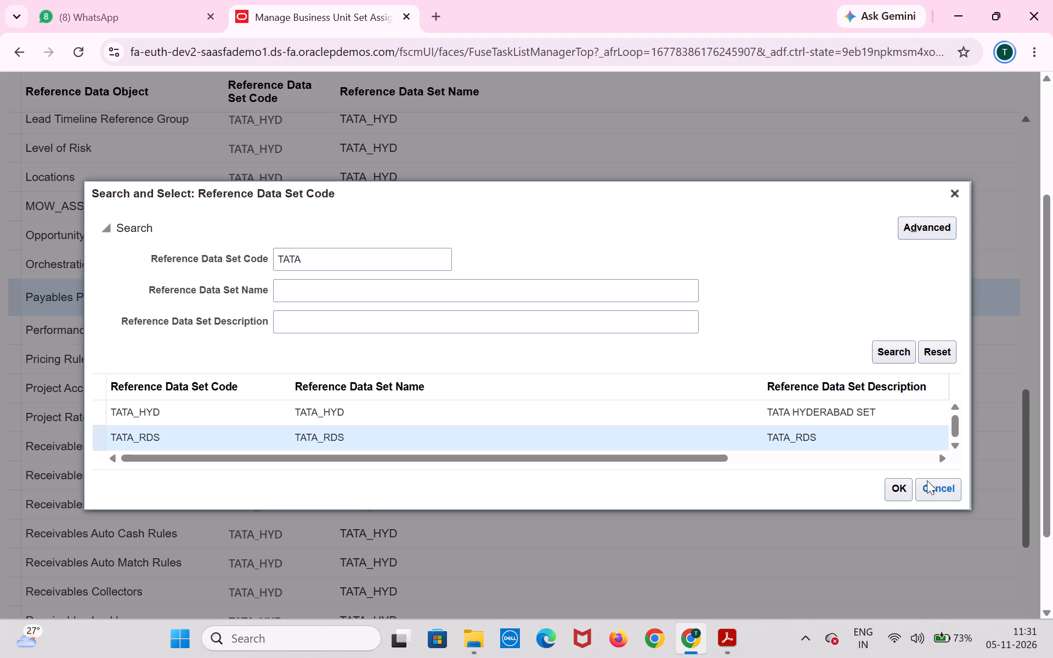
{"action": "left_click", "coordinate": [893, 495]}
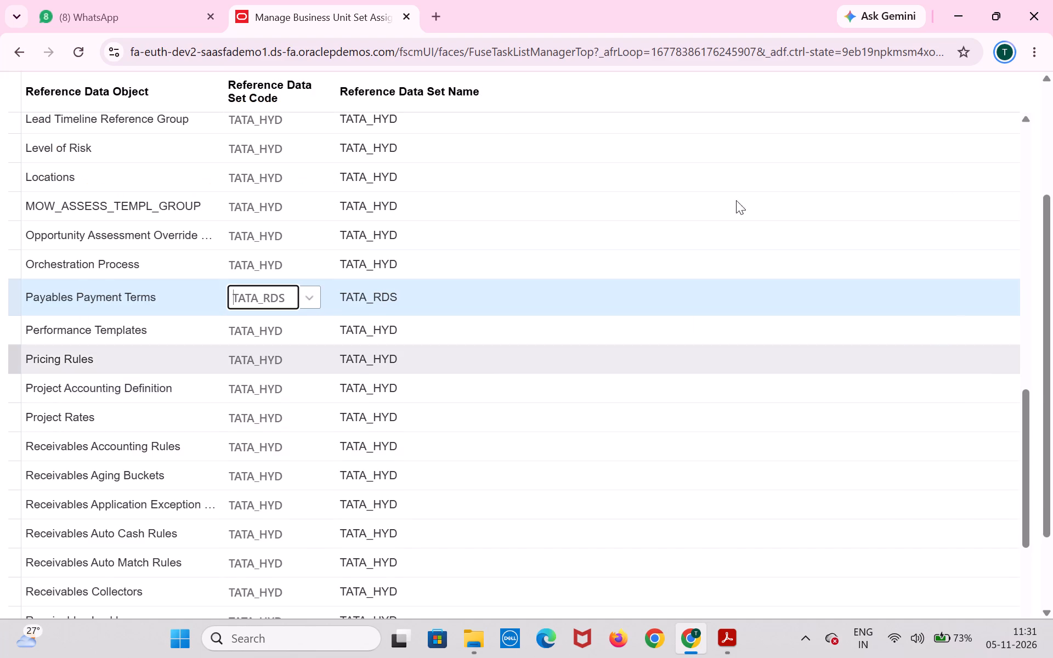
{"action": "scroll", "coordinate": [775, 171], "scroll_direction": "up", "scroll_amount": 7}
{"action": "scroll", "coordinate": [680, 242], "scroll_direction": "up", "scroll_amount": 3}
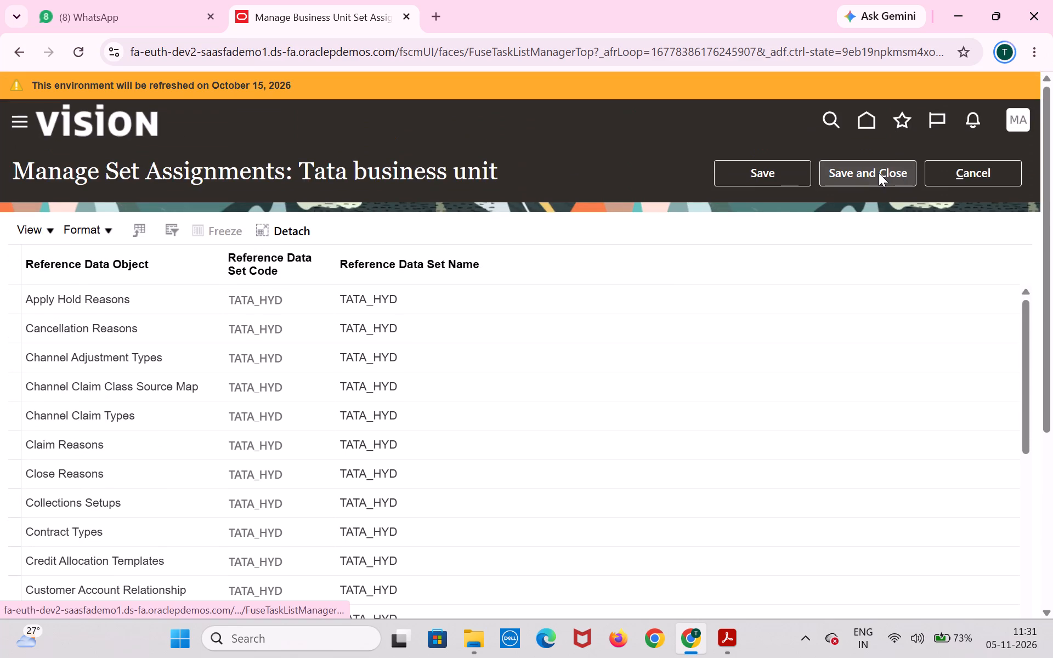
{"action": "left_click", "coordinate": [874, 173]}
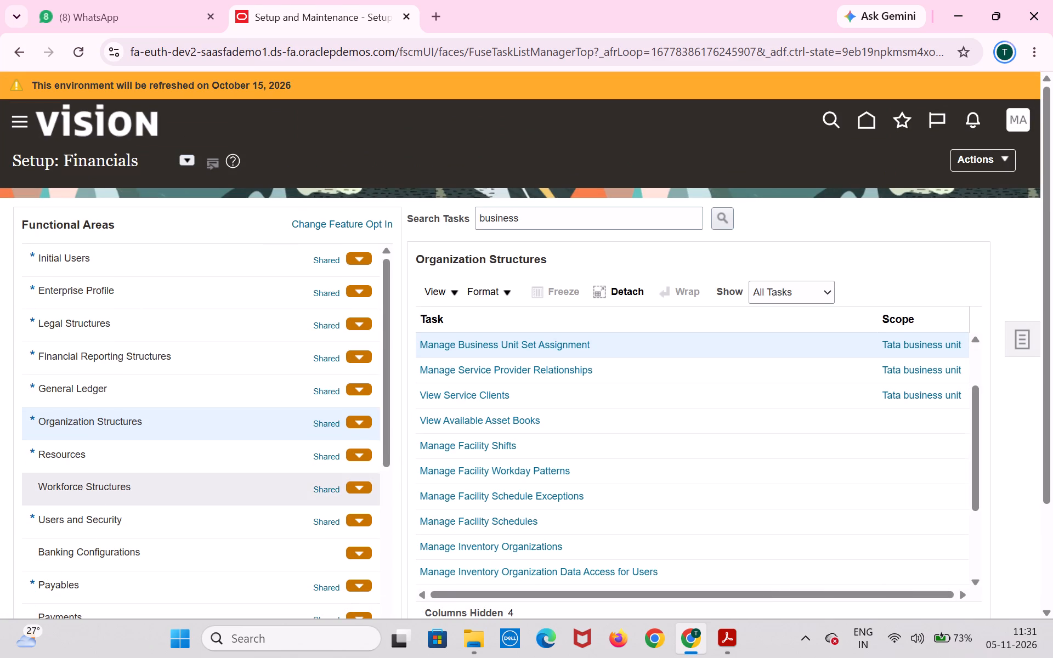
Reopen Manage Invoice Options under Payables and check the payment terms choices in the Payment Request section.
{"action": "left_click", "coordinate": [114, 578]}
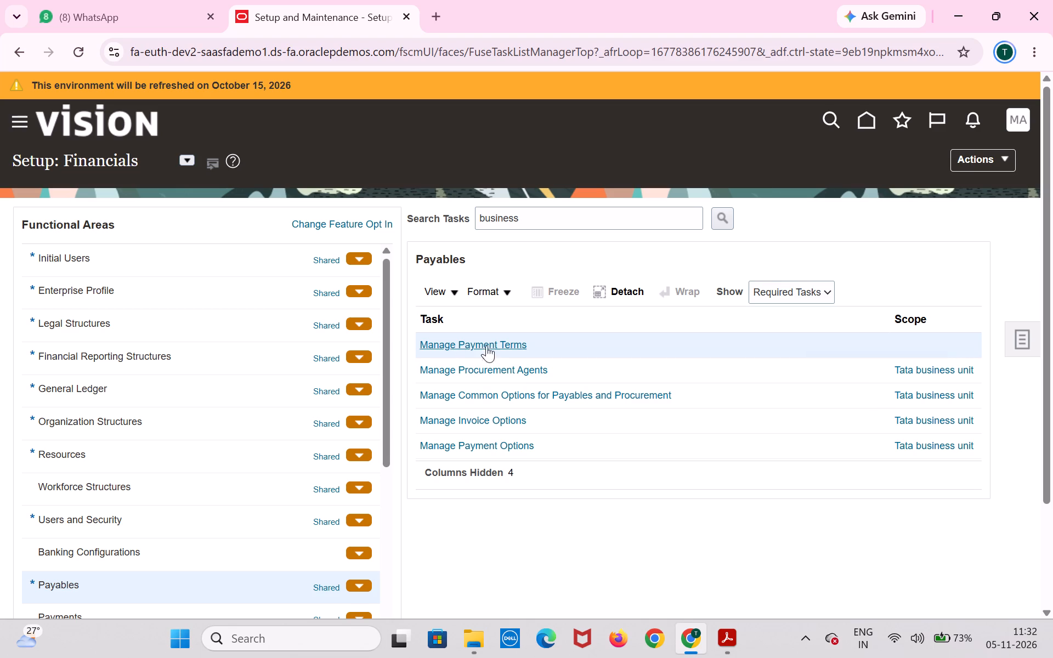
{"action": "left_click", "coordinate": [488, 423]}
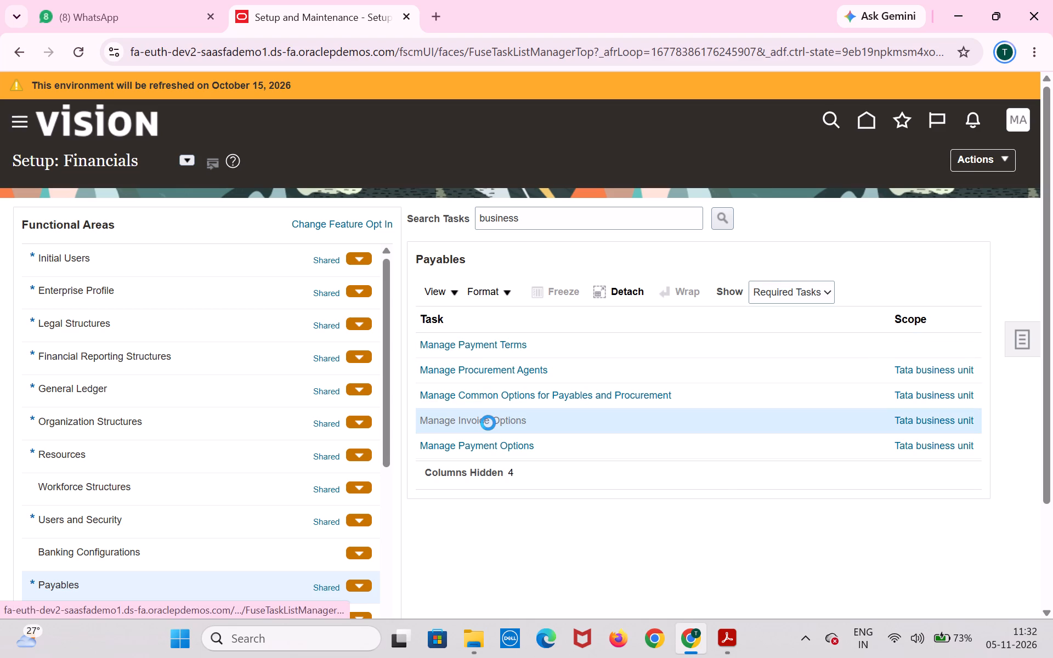
{"action": "scroll", "coordinate": [488, 423], "scroll_direction": "down", "scroll_amount": 5}
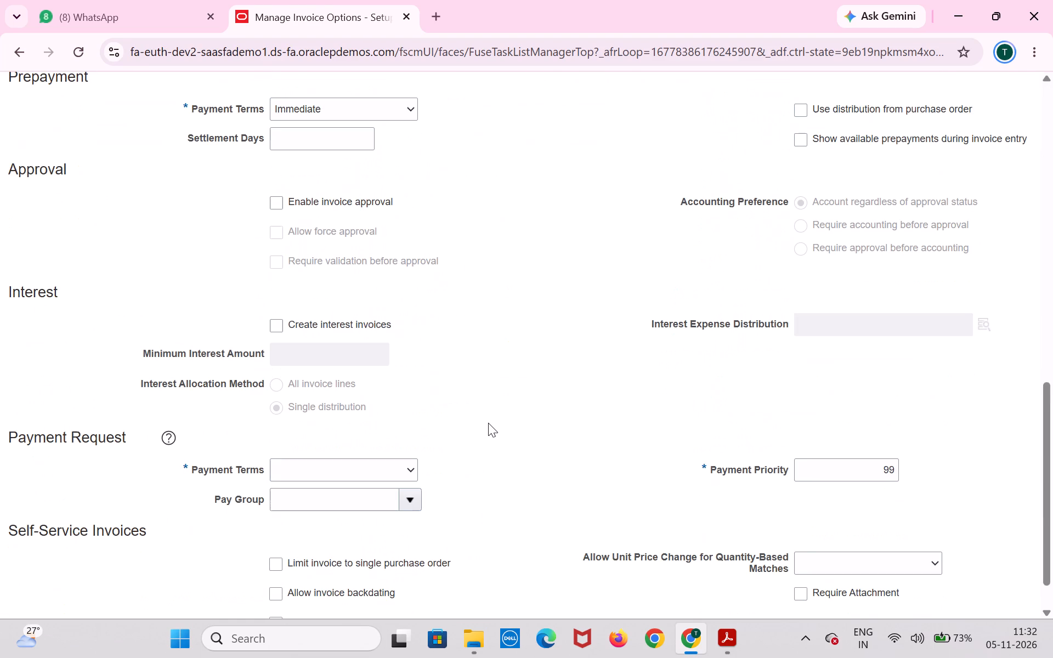
{"action": "left_click", "coordinate": [387, 422]}
{"action": "left_click", "coordinate": [387, 422]}
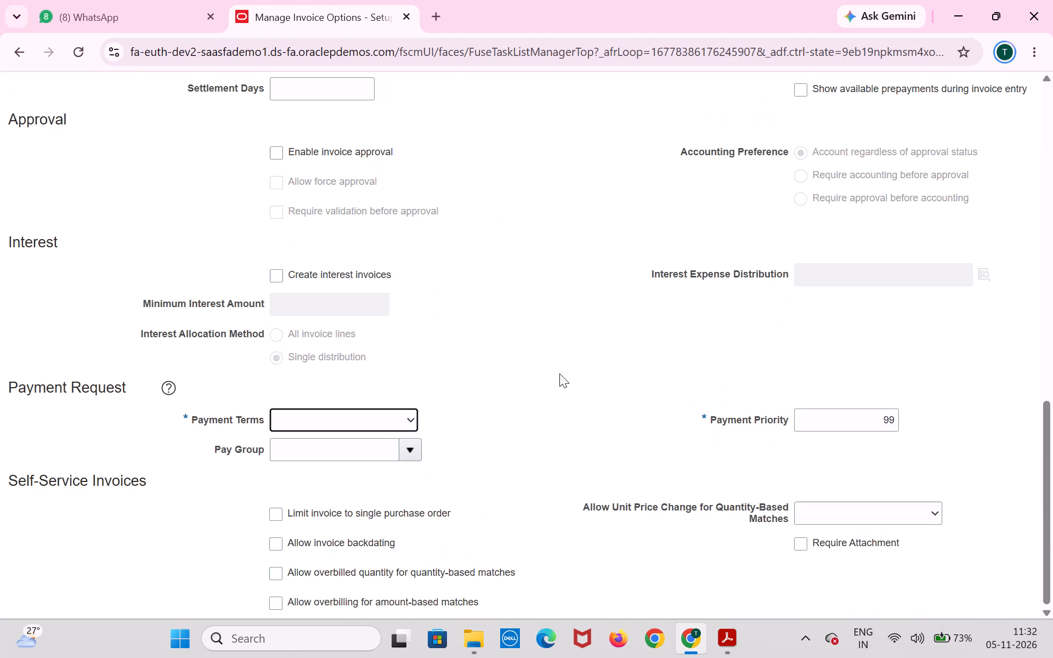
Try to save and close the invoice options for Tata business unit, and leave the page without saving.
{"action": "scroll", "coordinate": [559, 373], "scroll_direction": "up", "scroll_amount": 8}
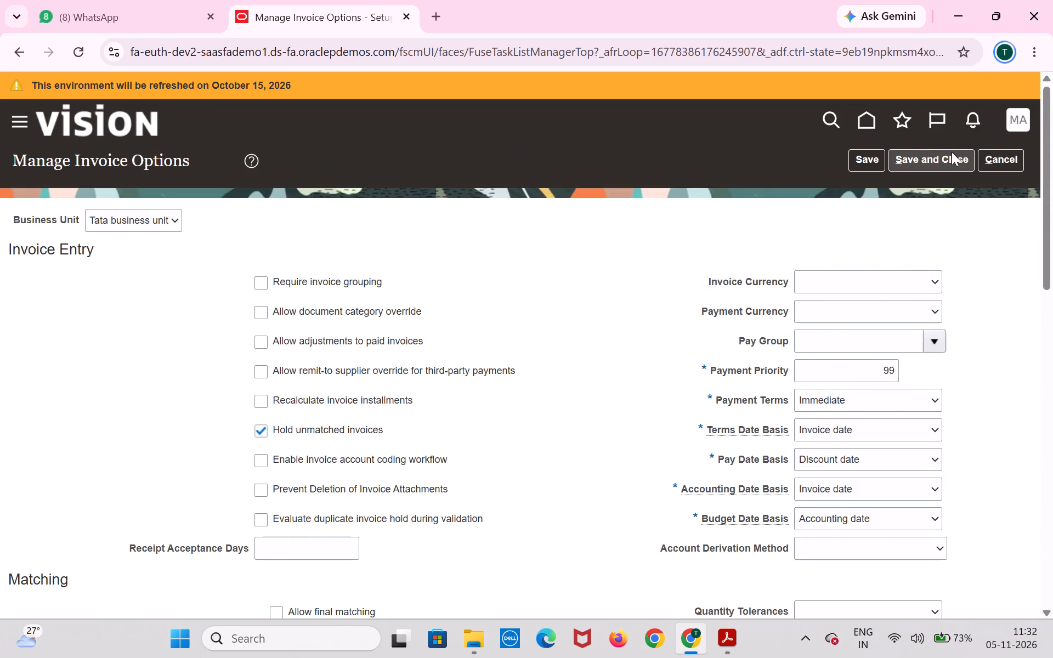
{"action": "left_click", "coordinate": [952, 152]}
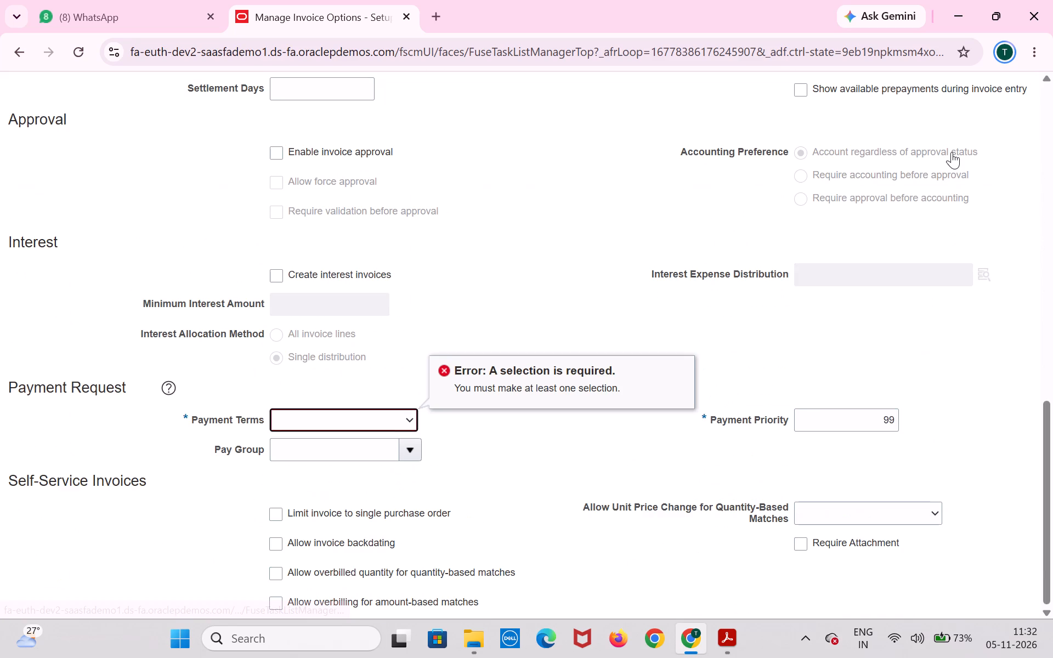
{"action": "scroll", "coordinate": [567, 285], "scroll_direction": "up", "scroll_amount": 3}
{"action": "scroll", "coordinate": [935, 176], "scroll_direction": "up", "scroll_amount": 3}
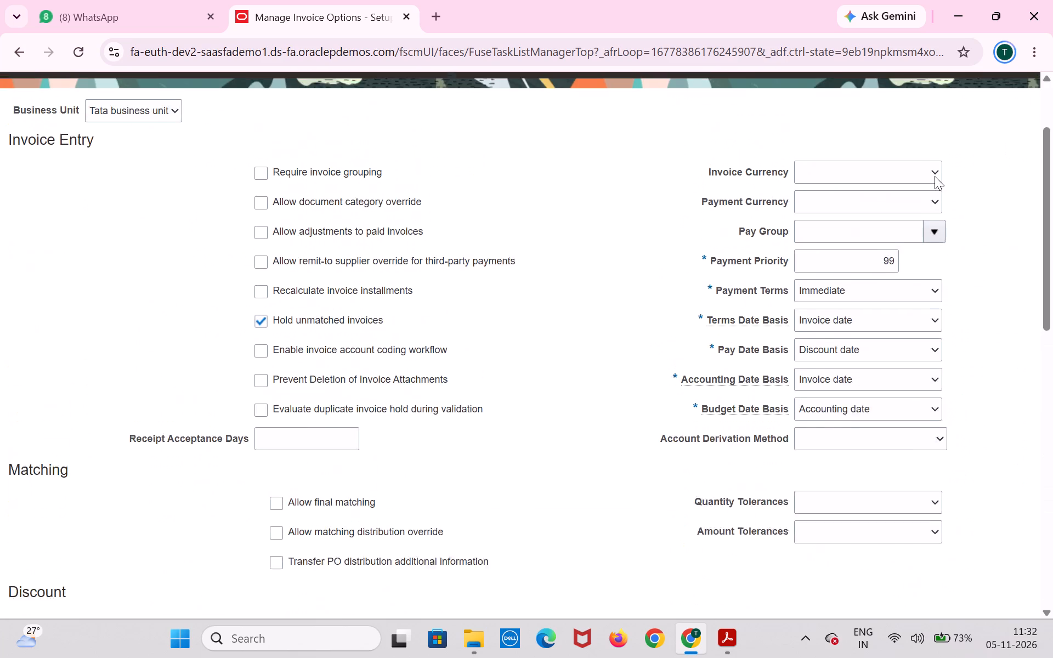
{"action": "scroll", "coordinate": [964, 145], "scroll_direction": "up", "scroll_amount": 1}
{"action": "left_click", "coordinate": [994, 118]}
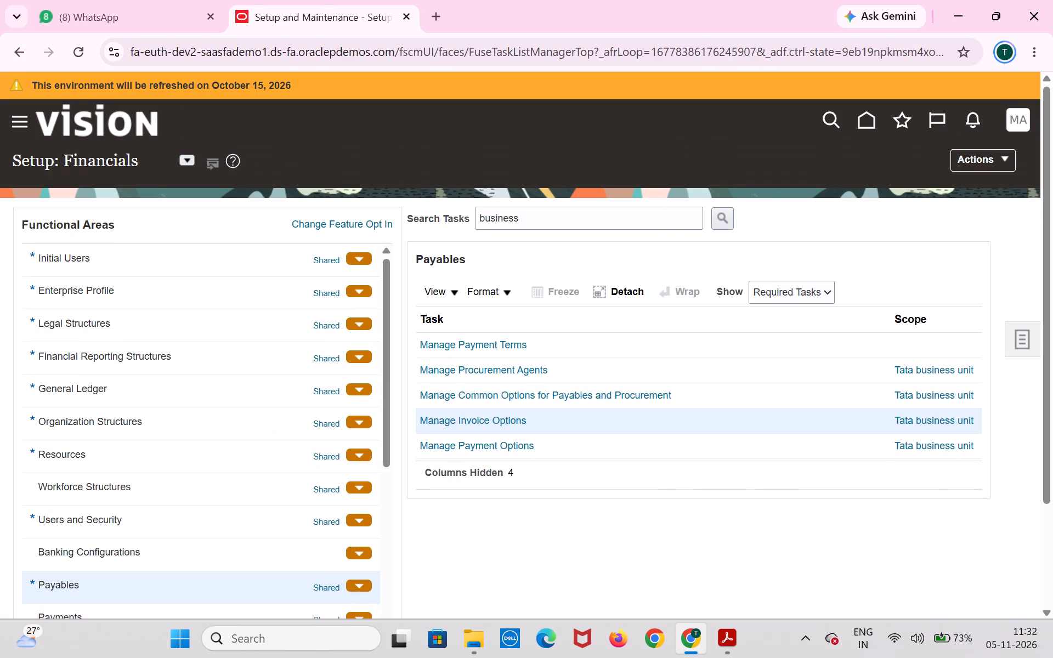
Search the setup tasks for business and open Manage Business Unit under Organization Structures.
{"action": "left_click", "coordinate": [573, 218]}
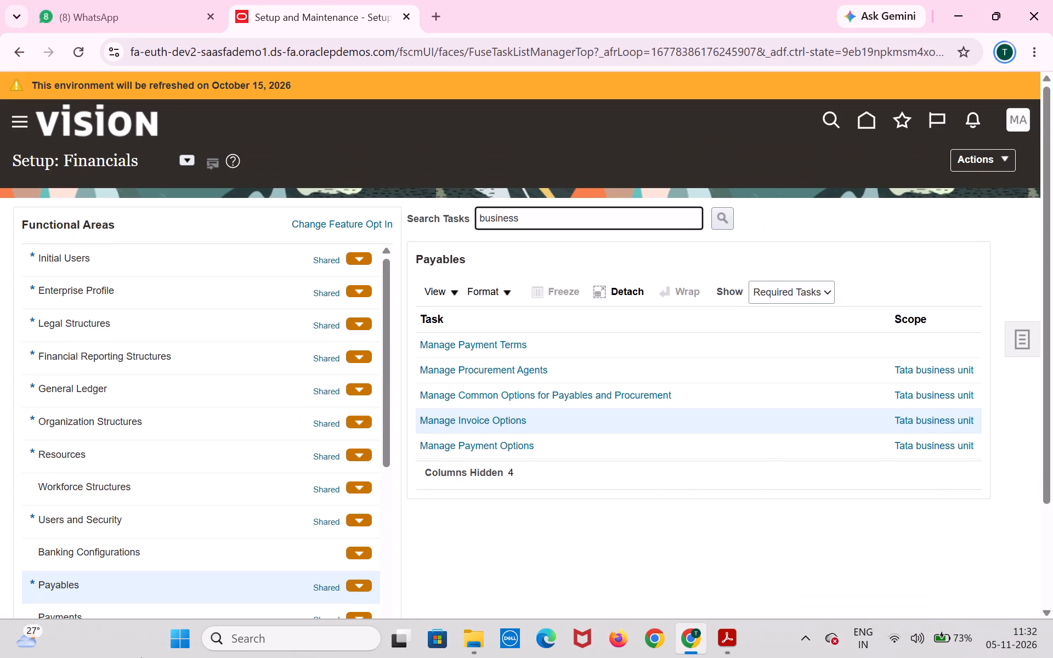
{"action": "double_click", "coordinate": [141, 657]}
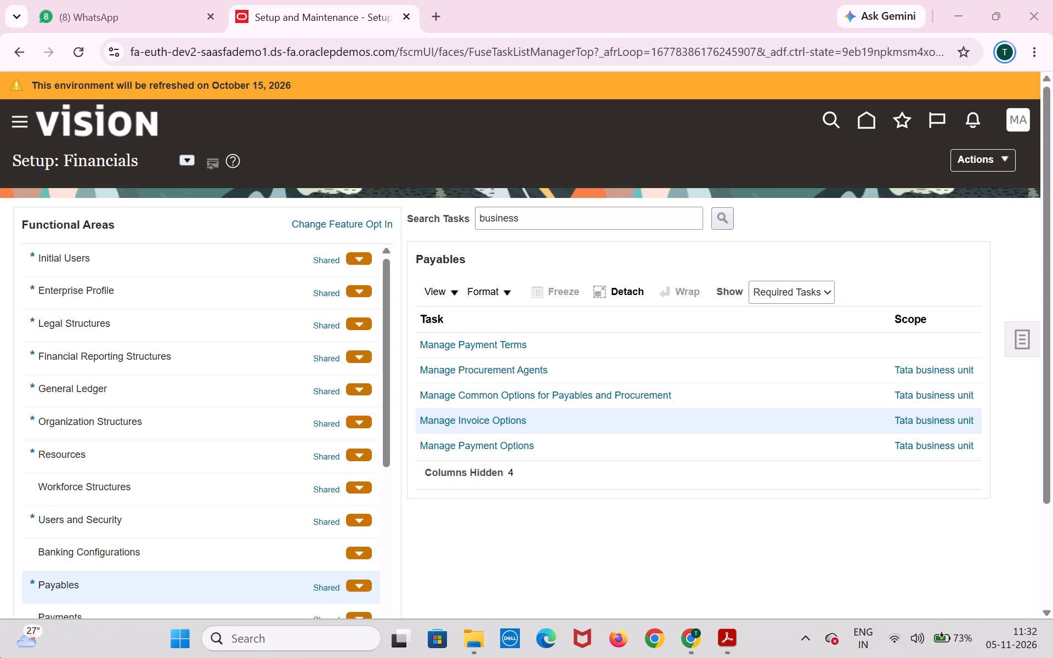
{"action": "left_click", "coordinate": [738, 203]}
{"action": "left_click", "coordinate": [711, 219]}
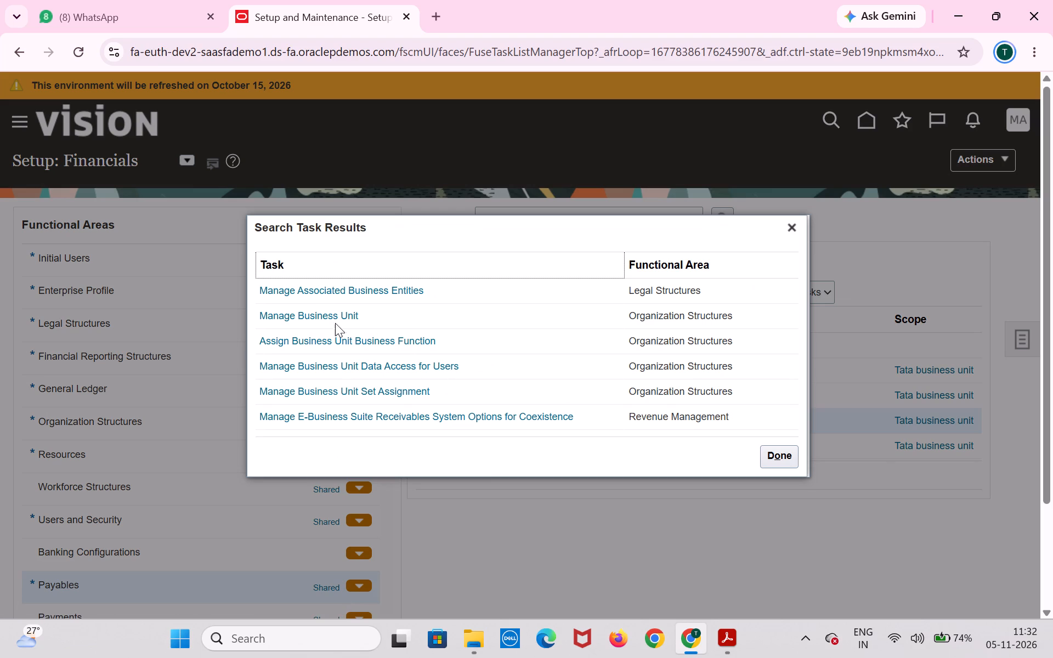
{"action": "left_click", "coordinate": [336, 317]}
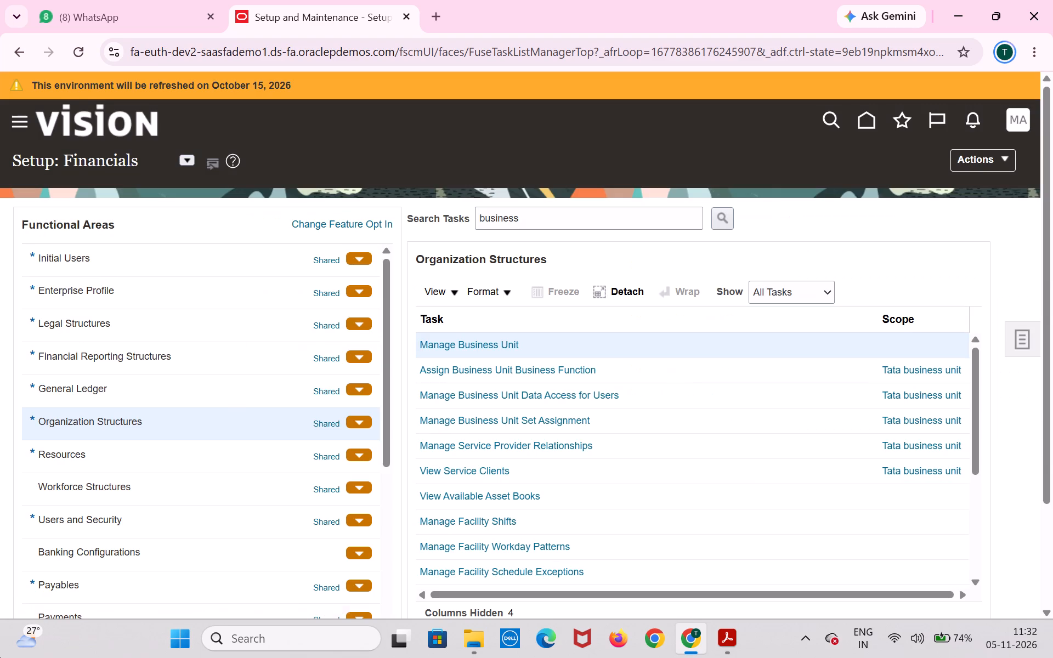
{"action": "left_click", "coordinate": [491, 347]}
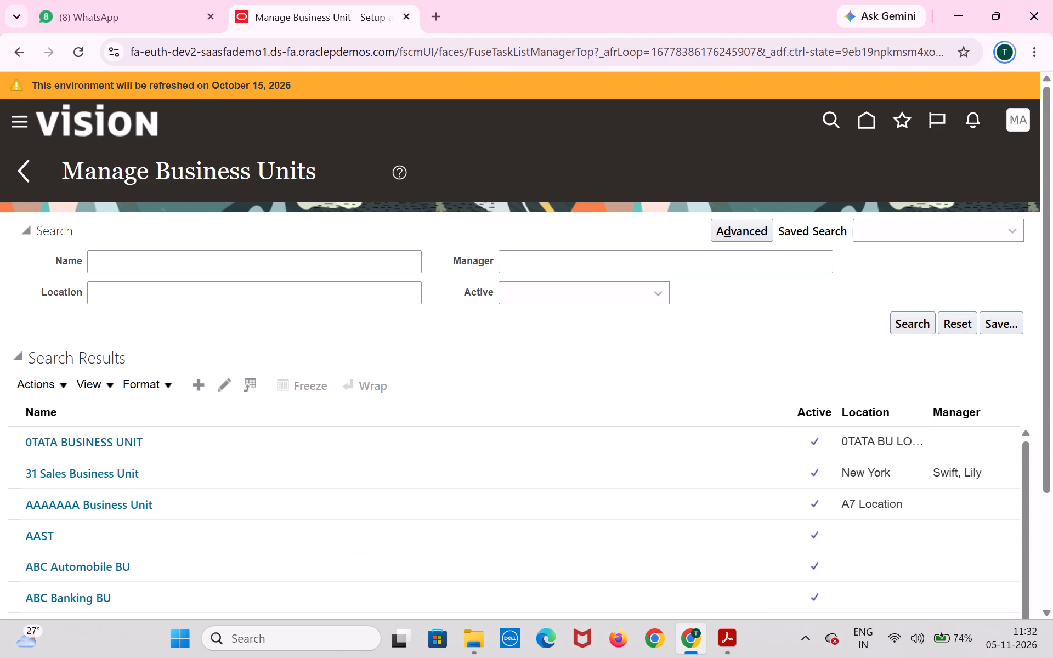
Search the business units by name for tata, open Tata business unit for editing and try to open its Default Set choices.
{"action": "left_click", "coordinate": [365, 266]}
{"action": "type", "text": "tat"}
{"action": "key", "text": "a"}
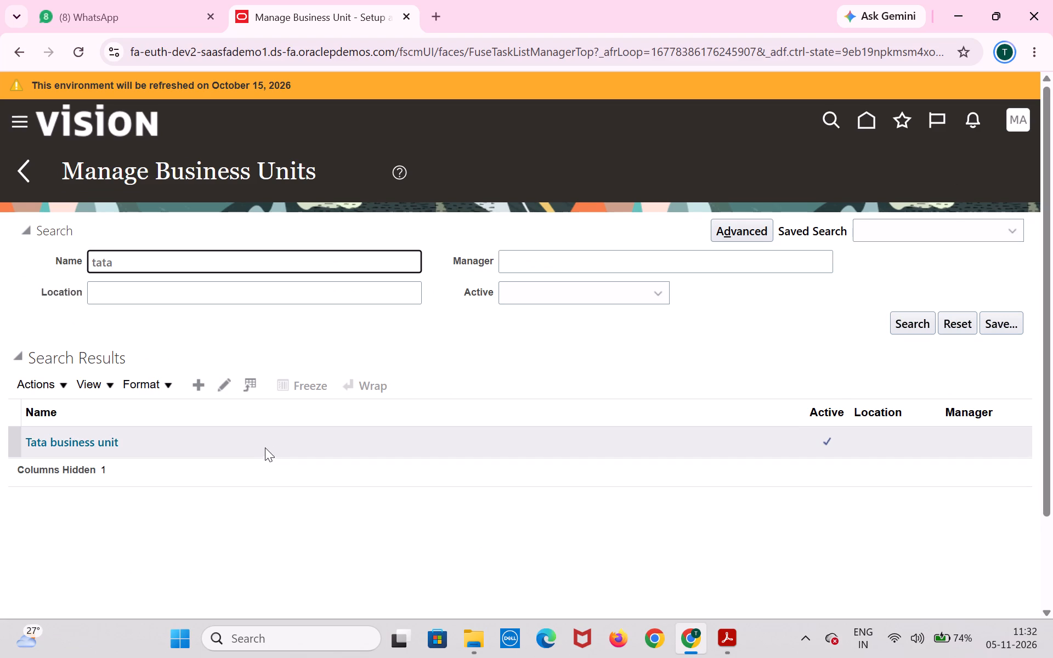
{"action": "left_click", "coordinate": [268, 444]}
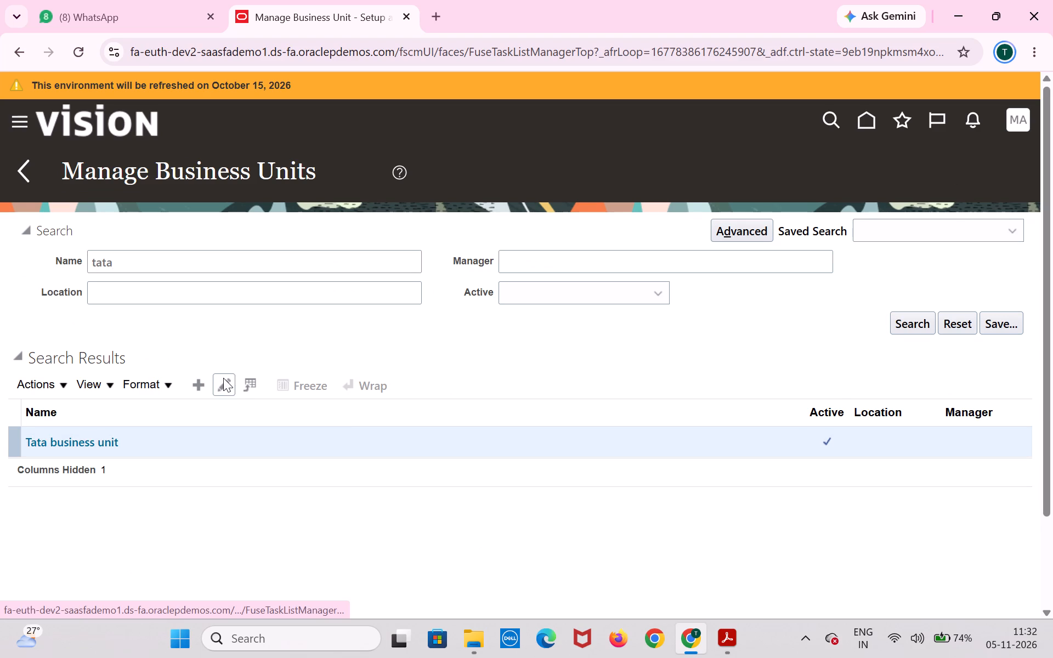
{"action": "left_click", "coordinate": [223, 378]}
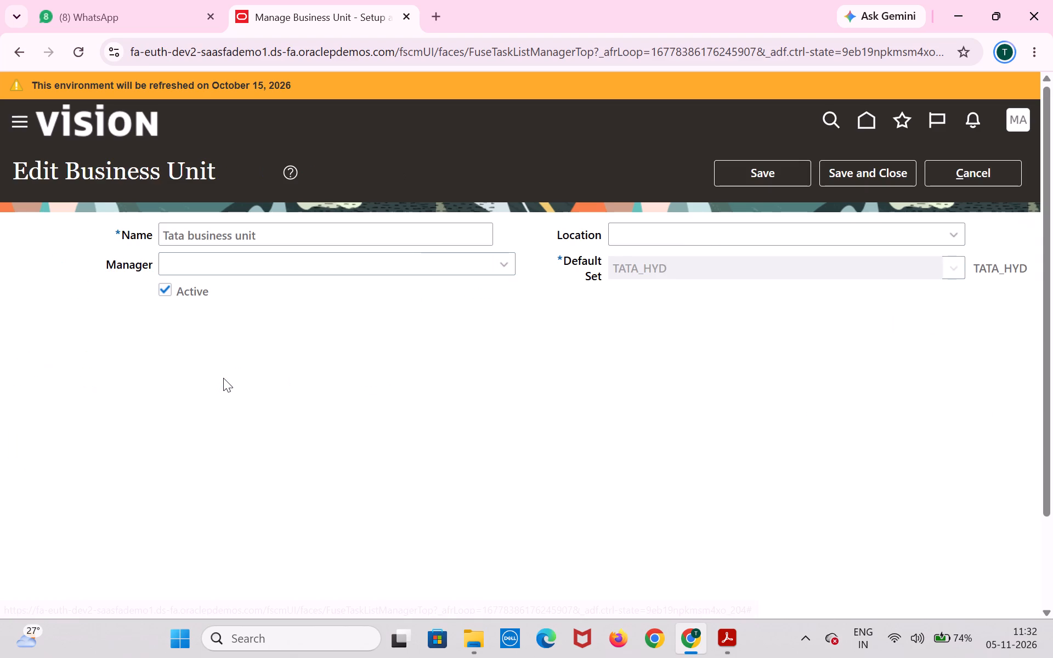
{"action": "left_click", "coordinate": [955, 265]}
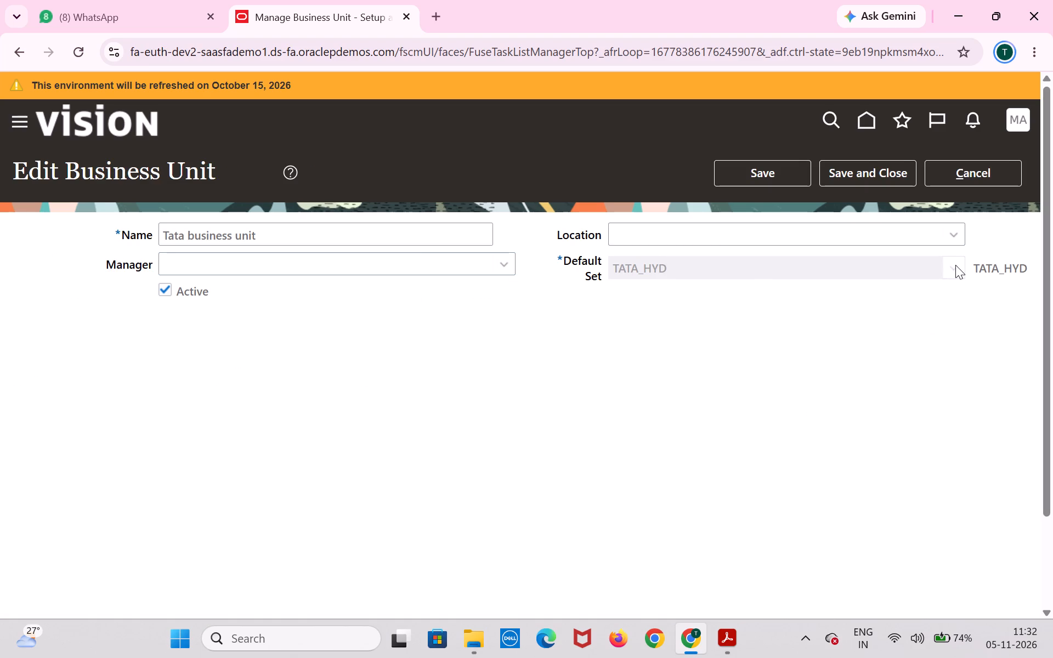
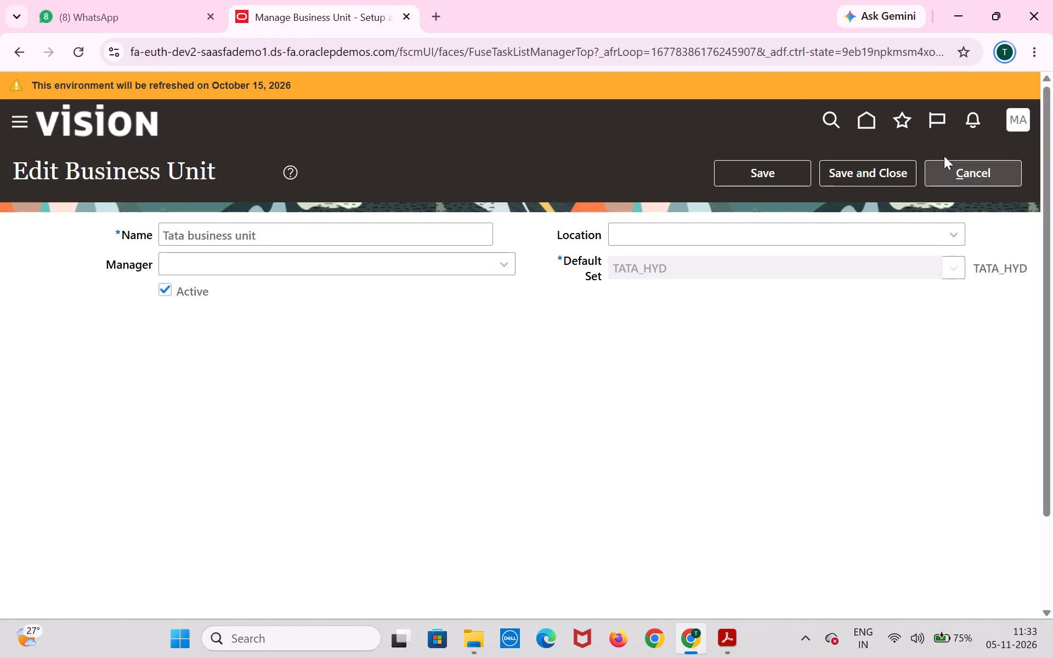
Leave the Tata business unit without changes and start a new business unit named TATA_BUSINESS UNIT 1, copying its name.
{"action": "left_click", "coordinate": [933, 168]}
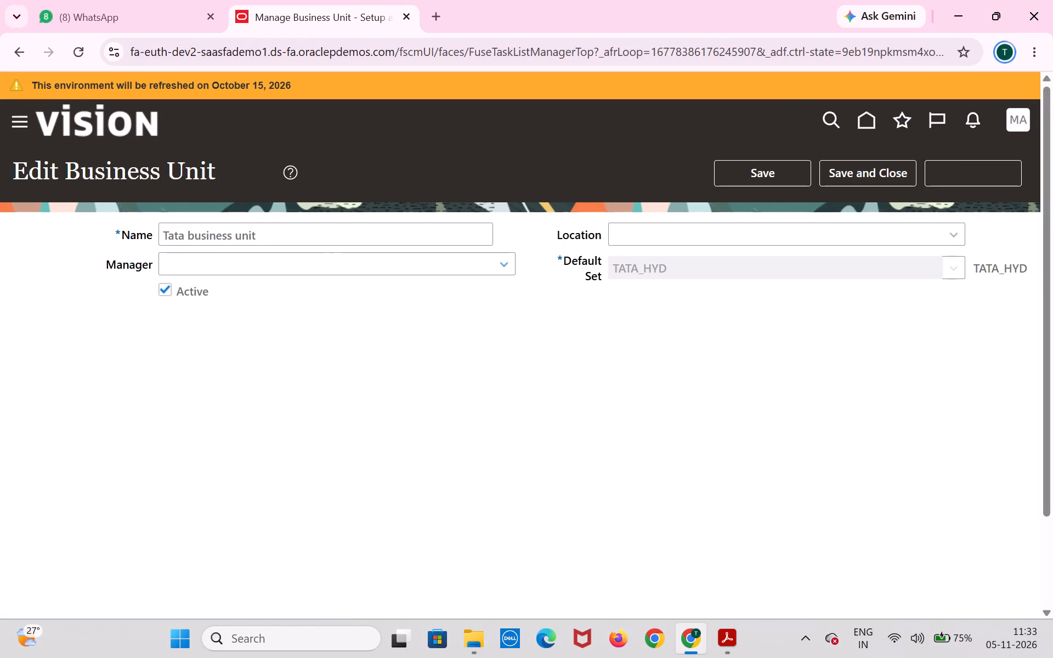
{"action": "left_click", "coordinate": [458, 344]}
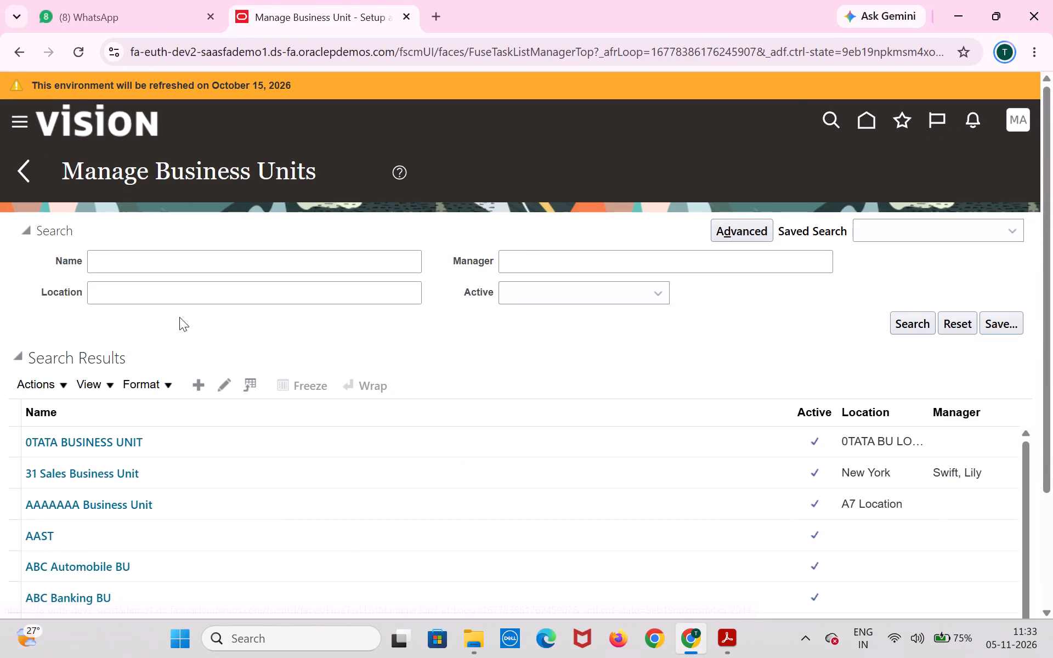
{"action": "left_click", "coordinate": [202, 393]}
{"action": "left_click", "coordinate": [335, 235]}
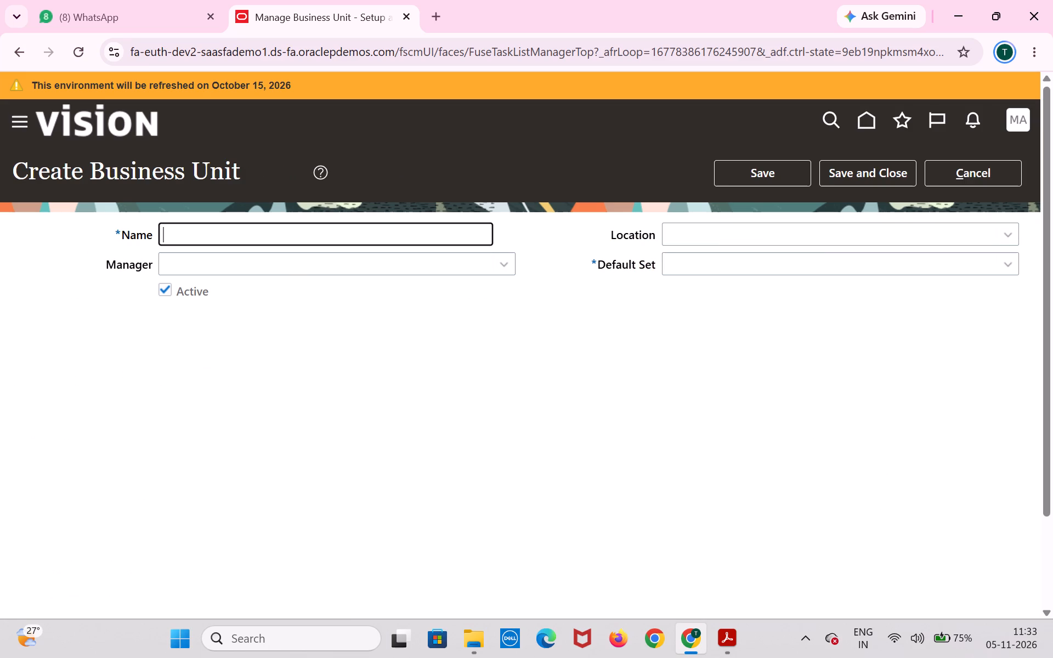
{"action": "type", "text": "TATA_"}
{"action": "type", "text": "BUSINESS UNIT"}
{"action": "key", "text": "space"}
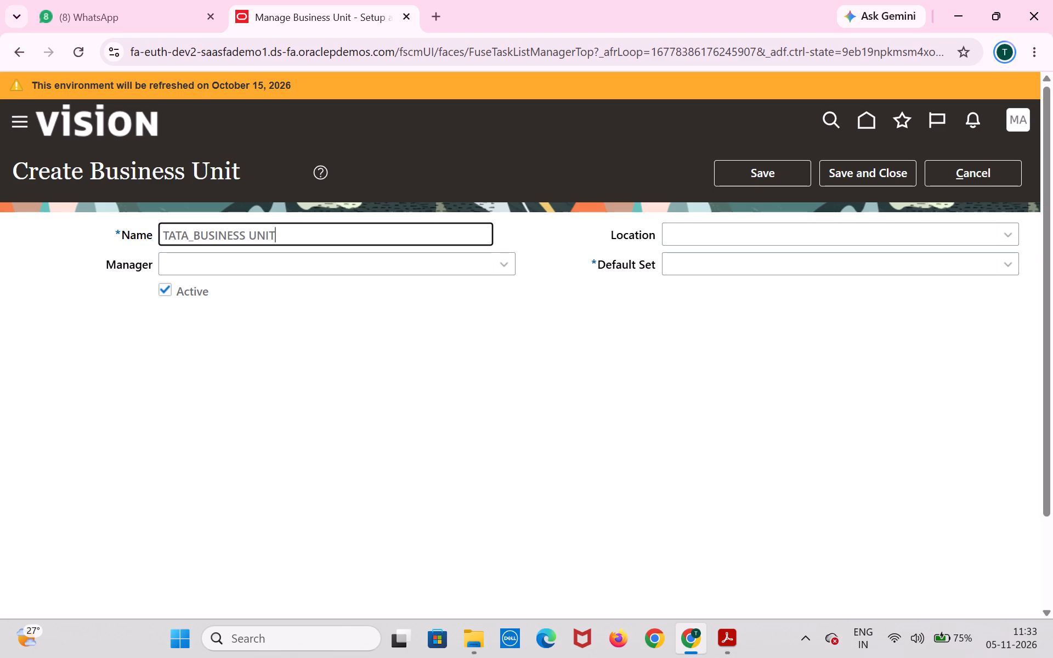
{"action": "type", "text": "1"}
{"action": "key", "text": "ctrl+a"}
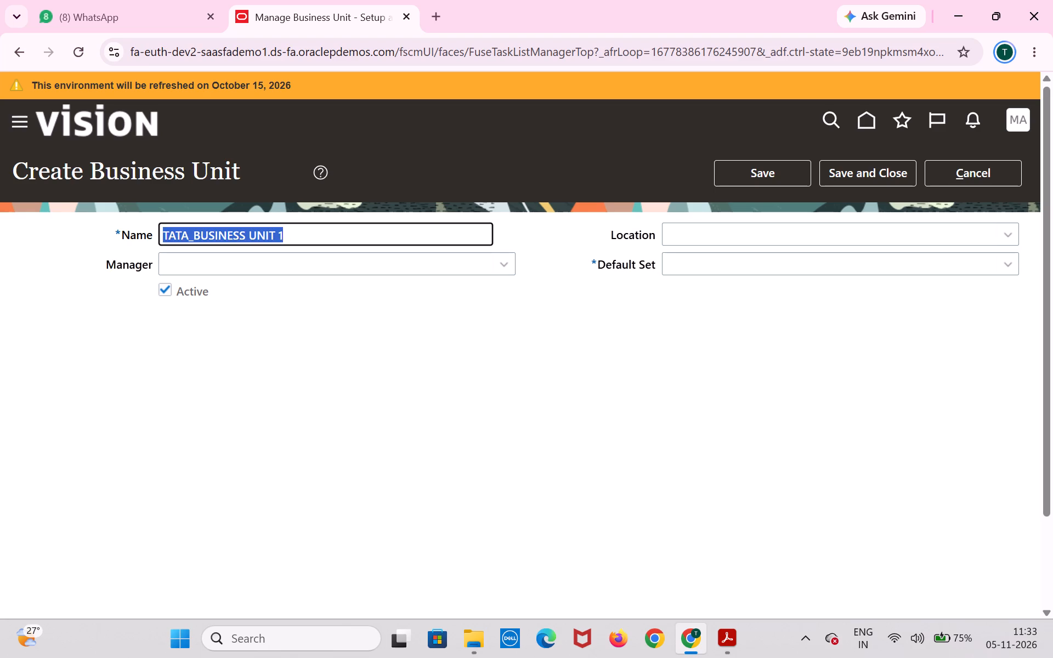
{"action": "key", "text": "ctrl+c"}
{"action": "key", "text": "Tab"}
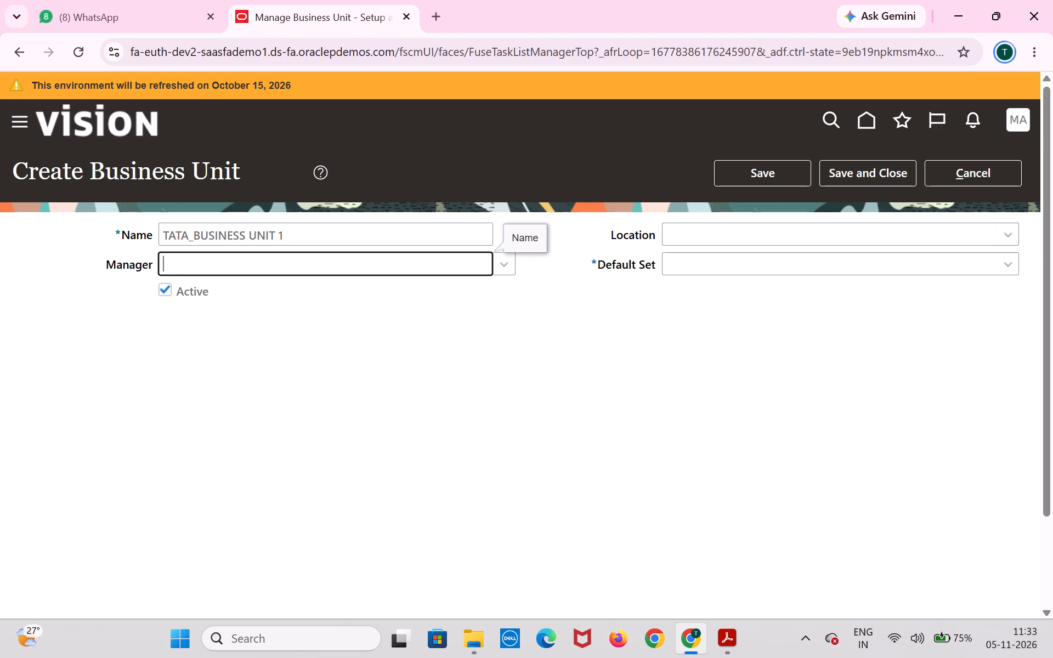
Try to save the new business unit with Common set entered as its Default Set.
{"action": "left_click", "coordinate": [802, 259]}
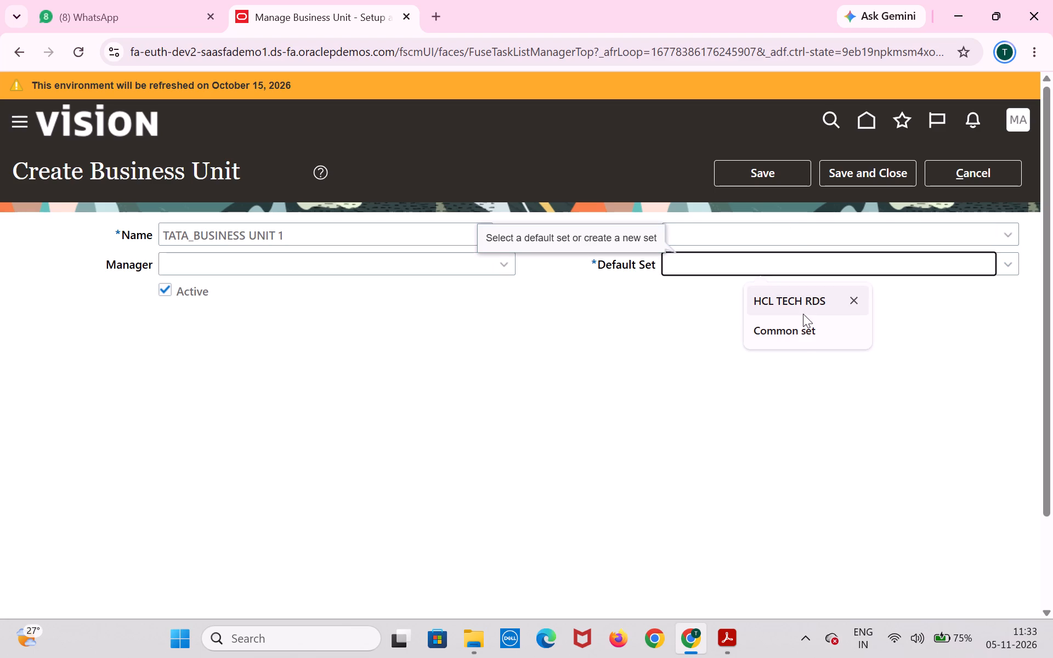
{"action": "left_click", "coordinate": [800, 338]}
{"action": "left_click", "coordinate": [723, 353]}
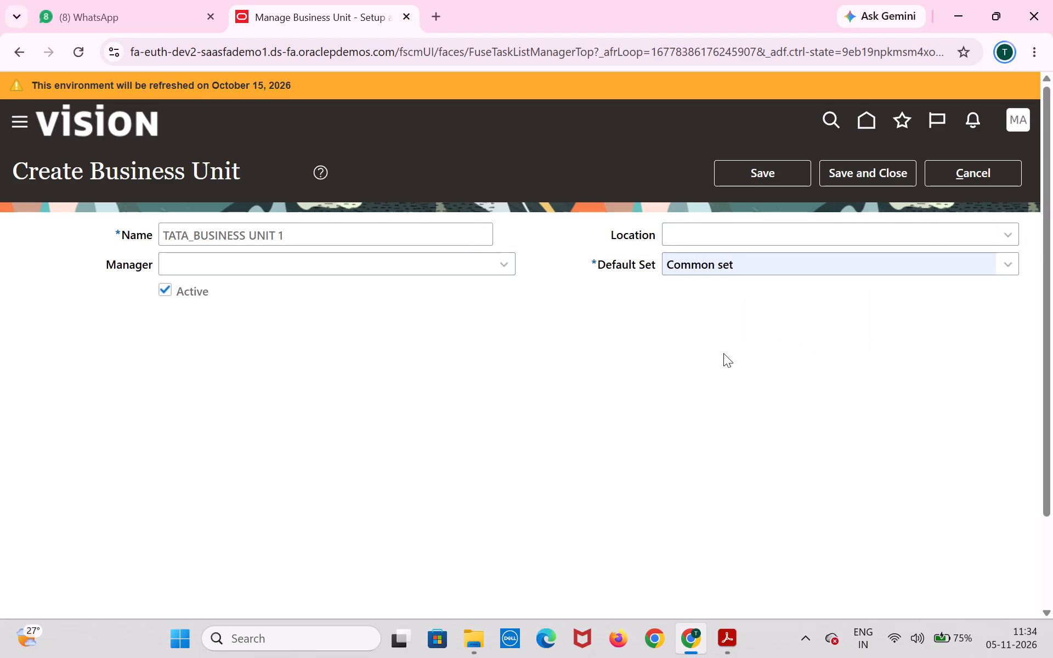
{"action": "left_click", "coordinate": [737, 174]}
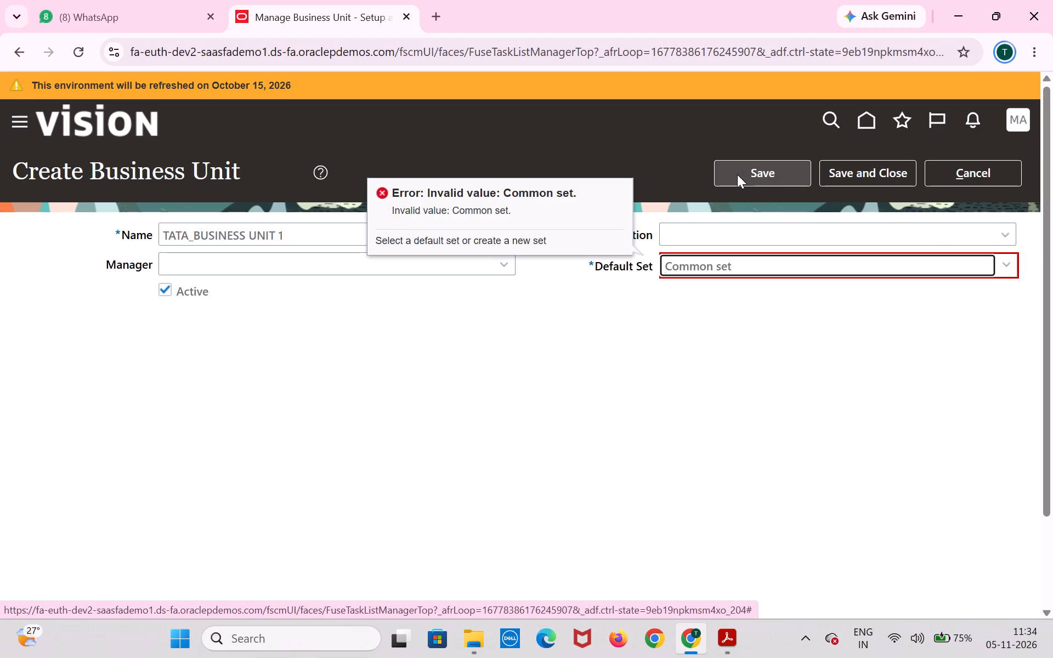
Search the reference data set codes for Common and assign the COMMON set as the new business unit's Default Set.
{"action": "left_click", "coordinate": [1006, 266]}
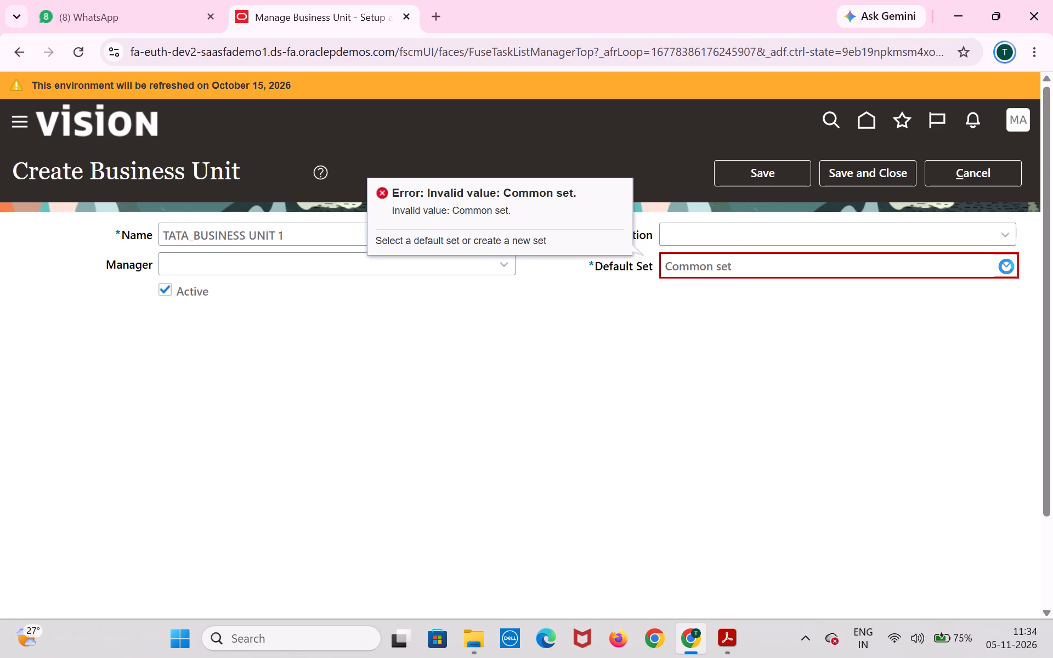
{"action": "scroll", "coordinate": [518, 492], "scroll_direction": "down", "scroll_amount": 1}
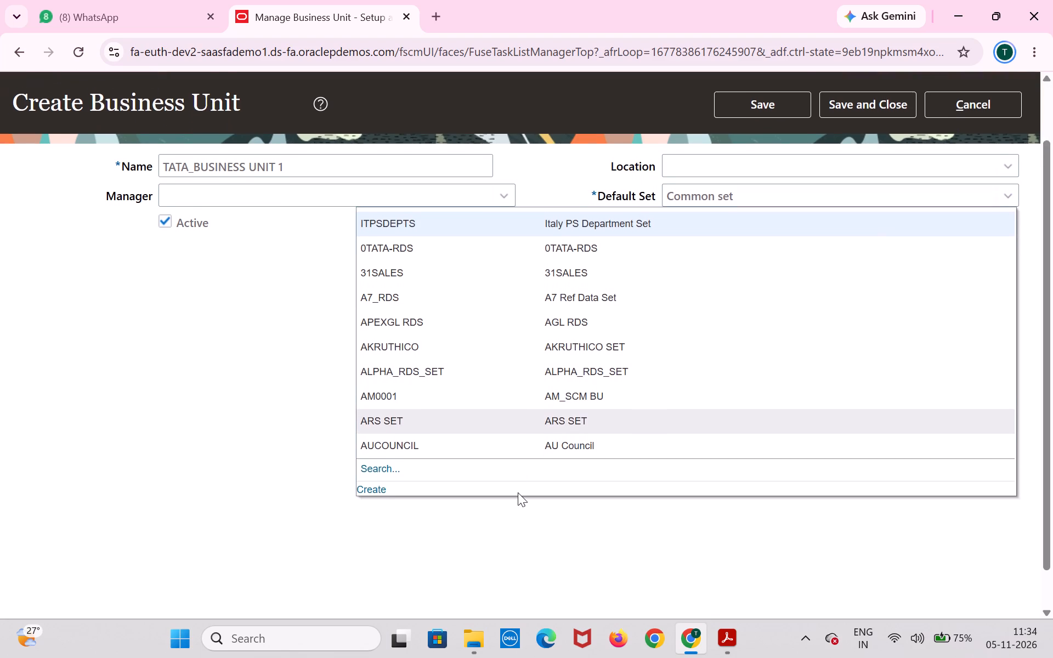
{"action": "scroll", "coordinate": [518, 492], "scroll_direction": "down", "scroll_amount": 1}
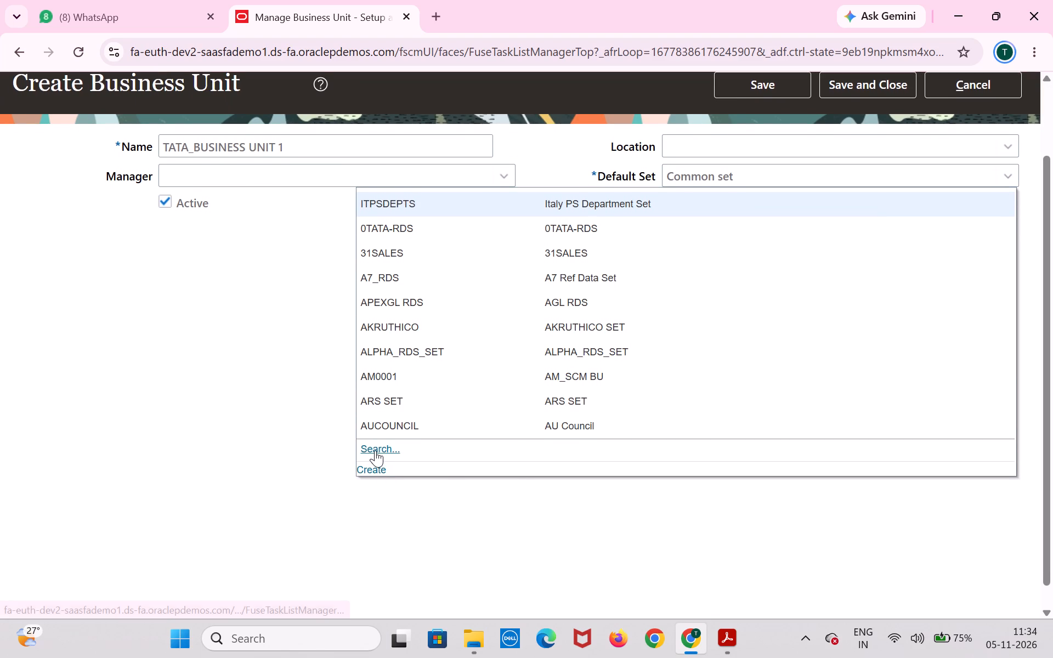
{"action": "left_click", "coordinate": [375, 450]}
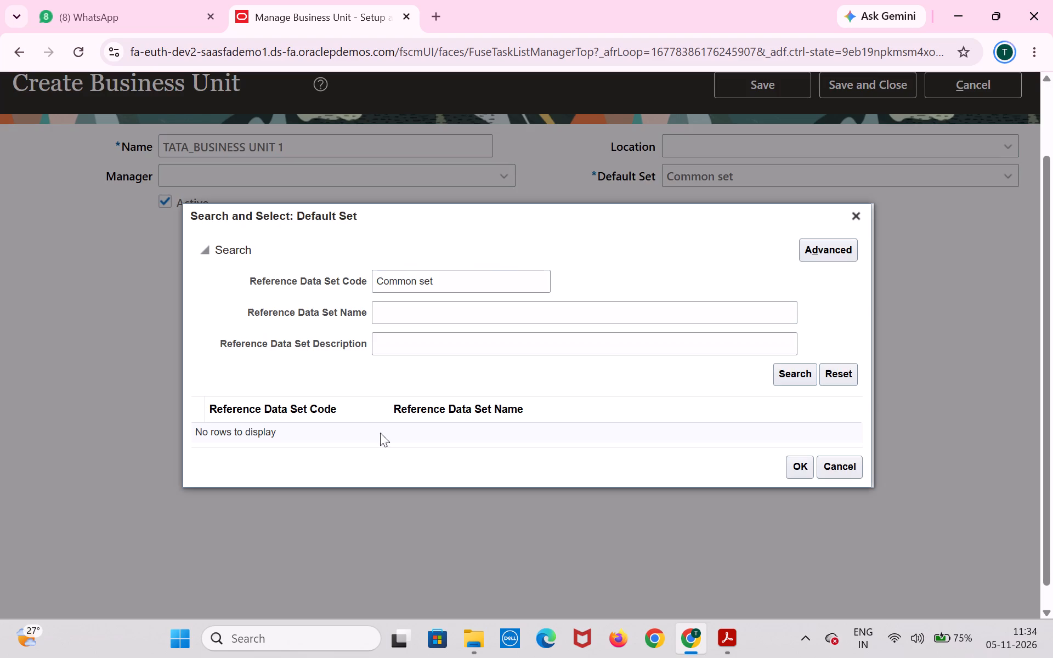
{"action": "left_click", "coordinate": [792, 384]}
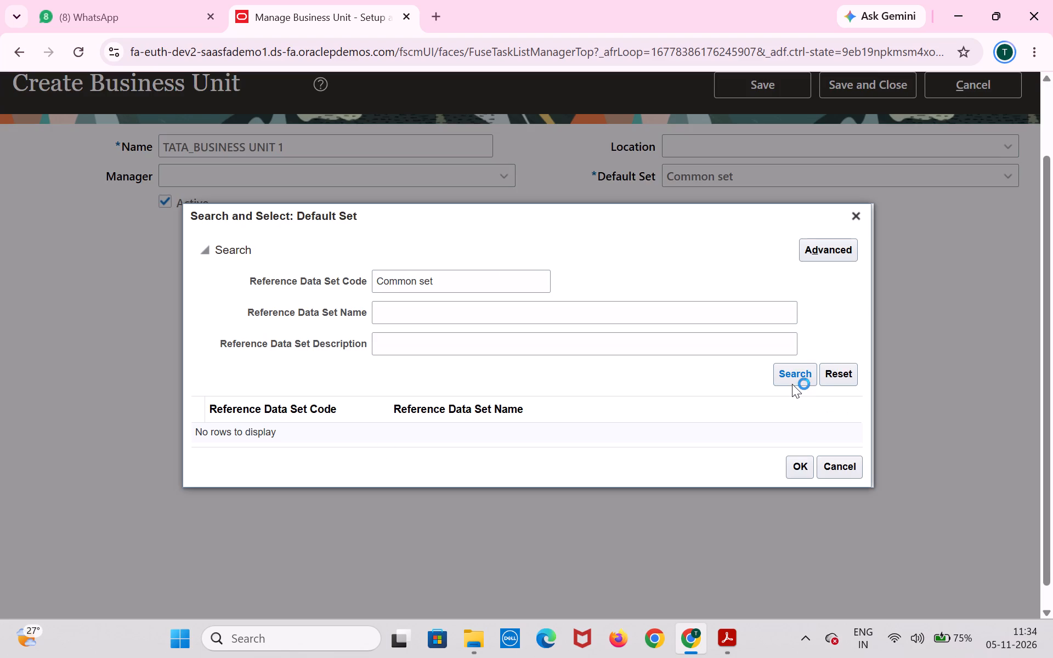
{"action": "left_click", "coordinate": [793, 373]}
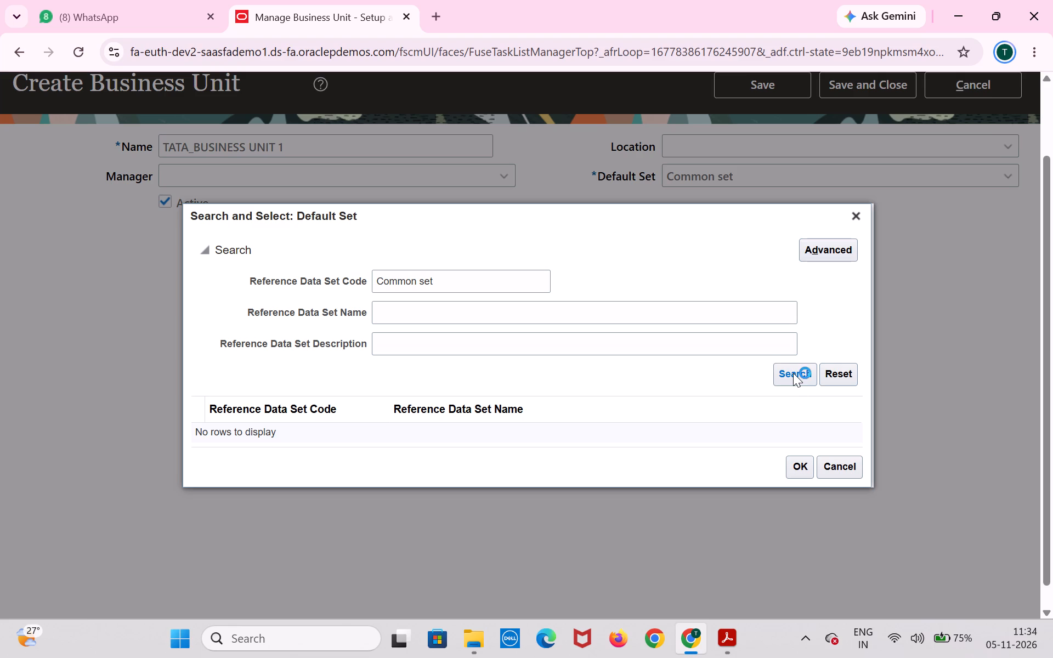
{"action": "left_click", "coordinate": [793, 373]}
{"action": "left_click", "coordinate": [793, 373]}
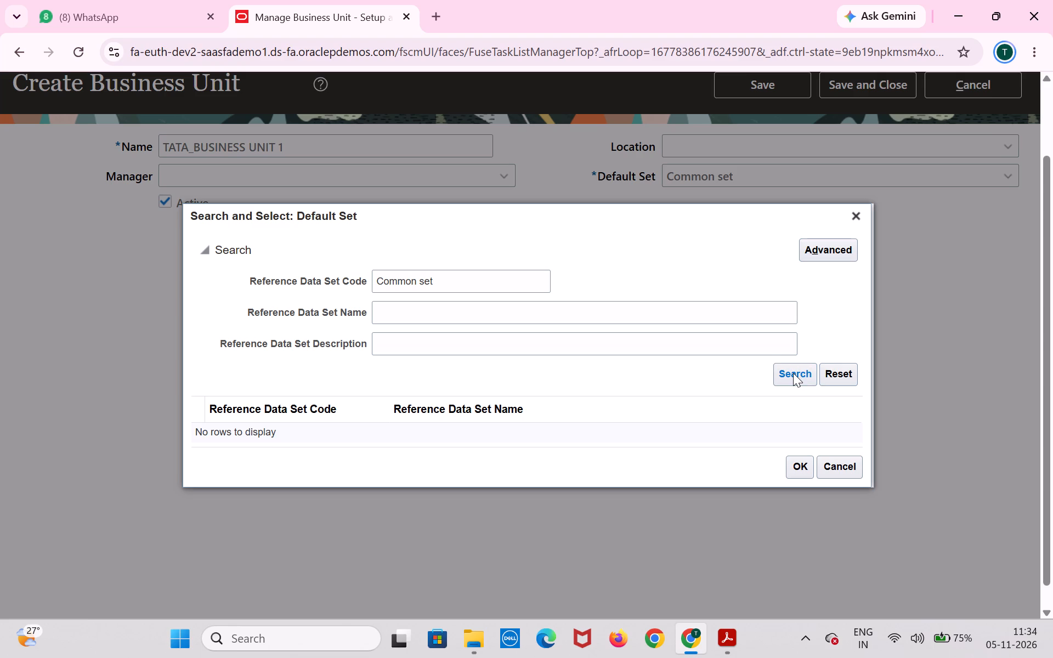
{"action": "left_click", "coordinate": [793, 373]}
{"action": "left_click", "coordinate": [489, 275]}
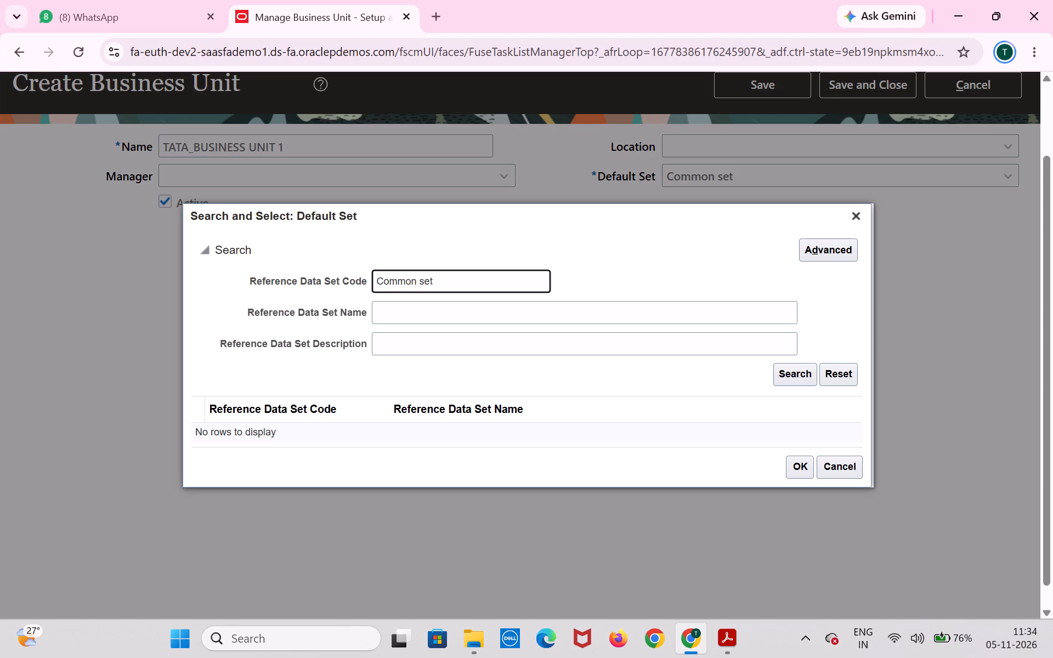
{"action": "key", "text": "BackSpace"}
{"action": "key", "text": "BackSpace"}
{"action": "key", "text": "BackSpace"}
{"action": "key", "text": "BackSpace"}
{"action": "key", "text": "Return"}
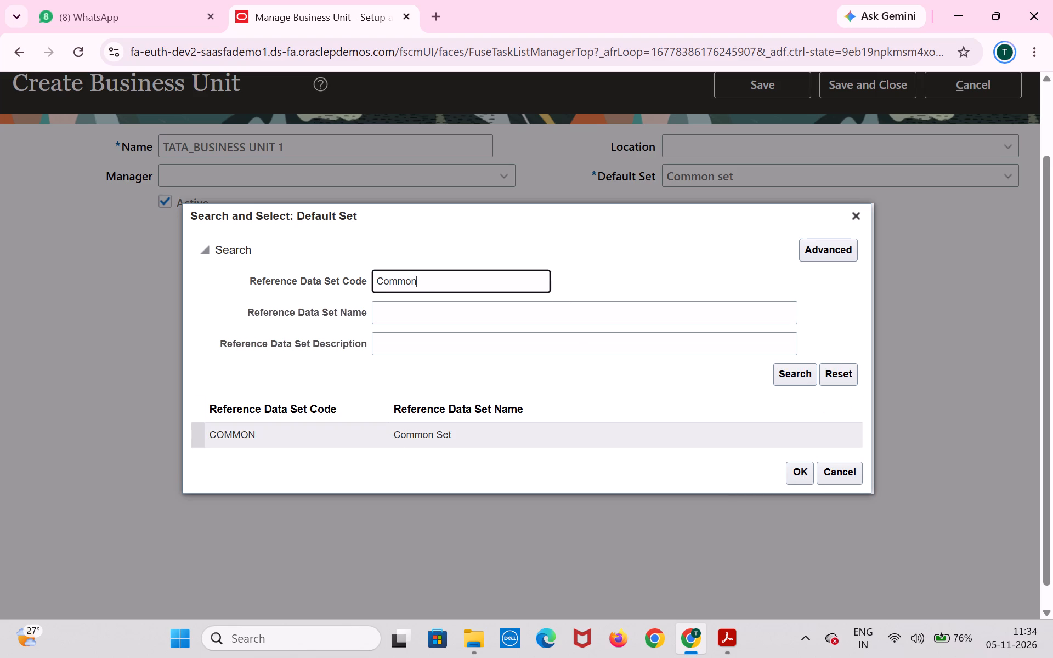
{"action": "left_click", "coordinate": [405, 439]}
{"action": "left_click", "coordinate": [802, 475]}
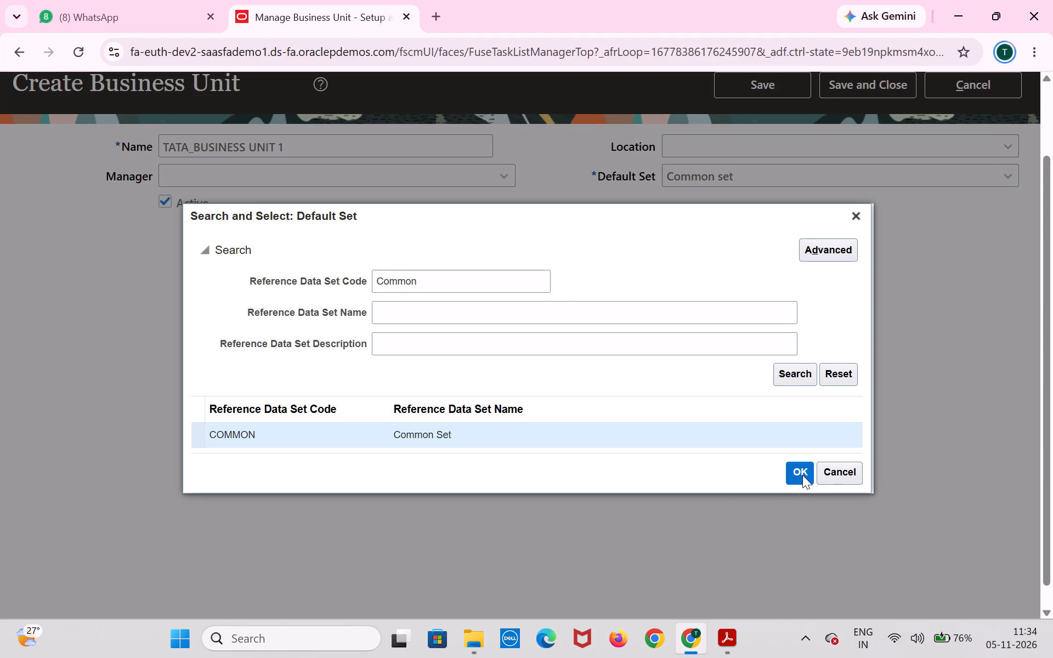
{"action": "left_click", "coordinate": [936, 325]}
{"action": "scroll", "coordinate": [936, 325], "scroll_direction": "up", "scroll_amount": 2}
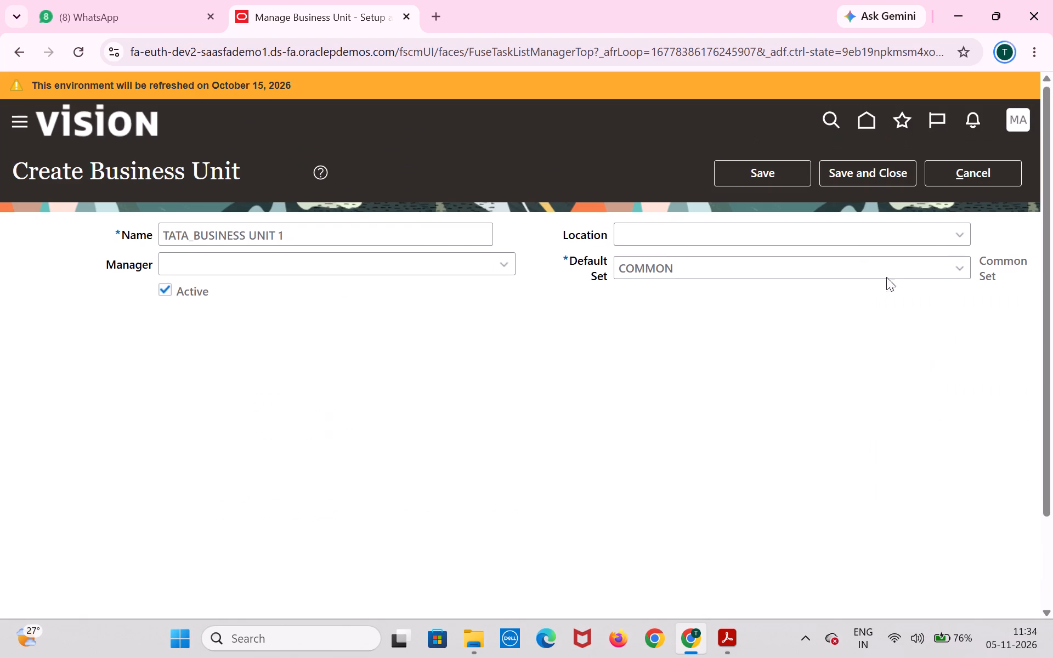
Save and close the new business unit TATA_BUSINESS UNIT 1.
{"action": "left_click", "coordinate": [764, 172]}
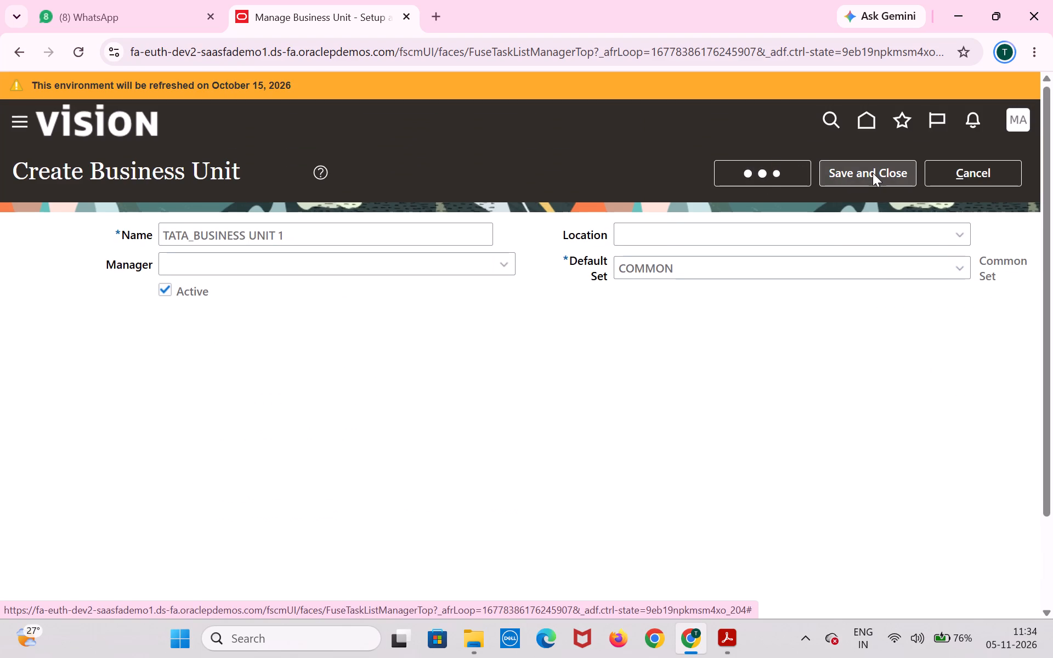
{"action": "left_click", "coordinate": [873, 173]}
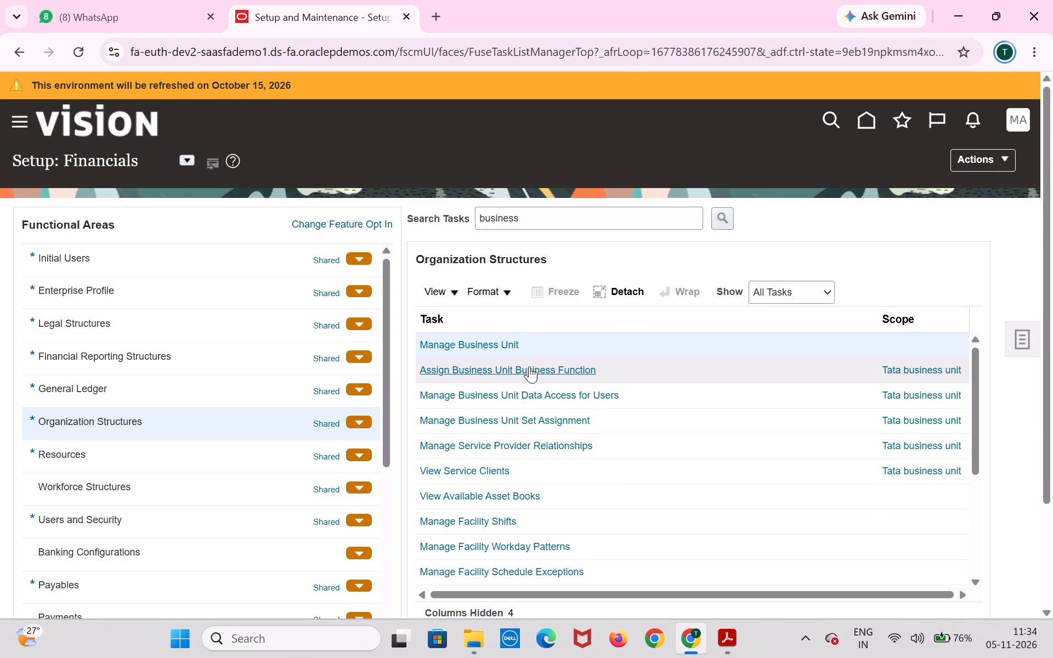
Switch the Assign Business Unit Business Function scope to TATA_BUSINESS UNIT 1, found by searching TATA, and open the task for it.
{"action": "left_click", "coordinate": [529, 366]}
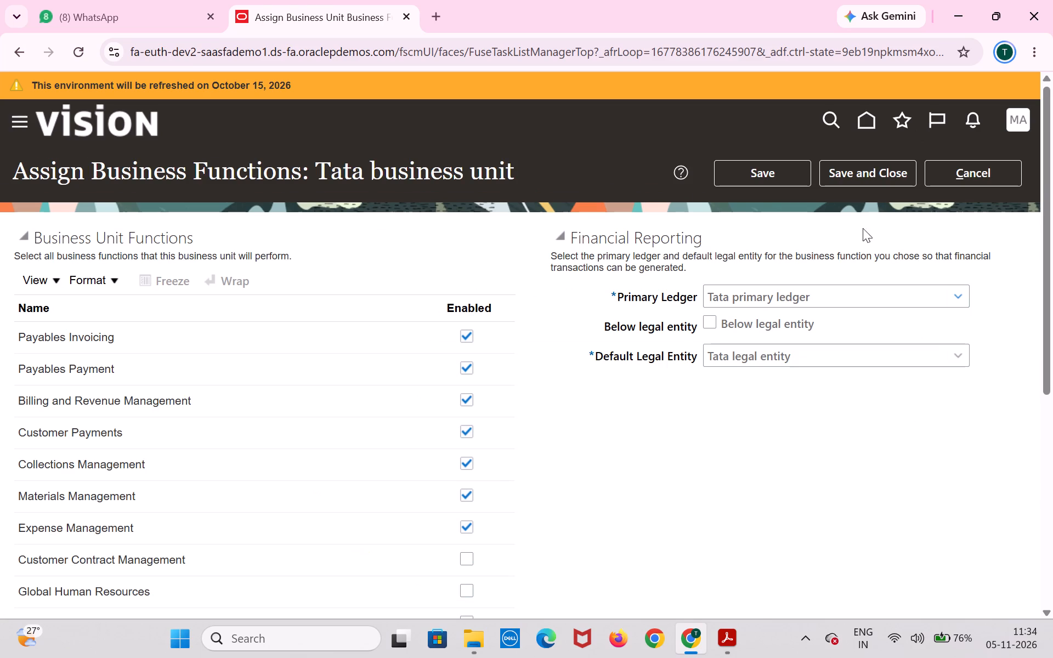
{"action": "left_click", "coordinate": [976, 167]}
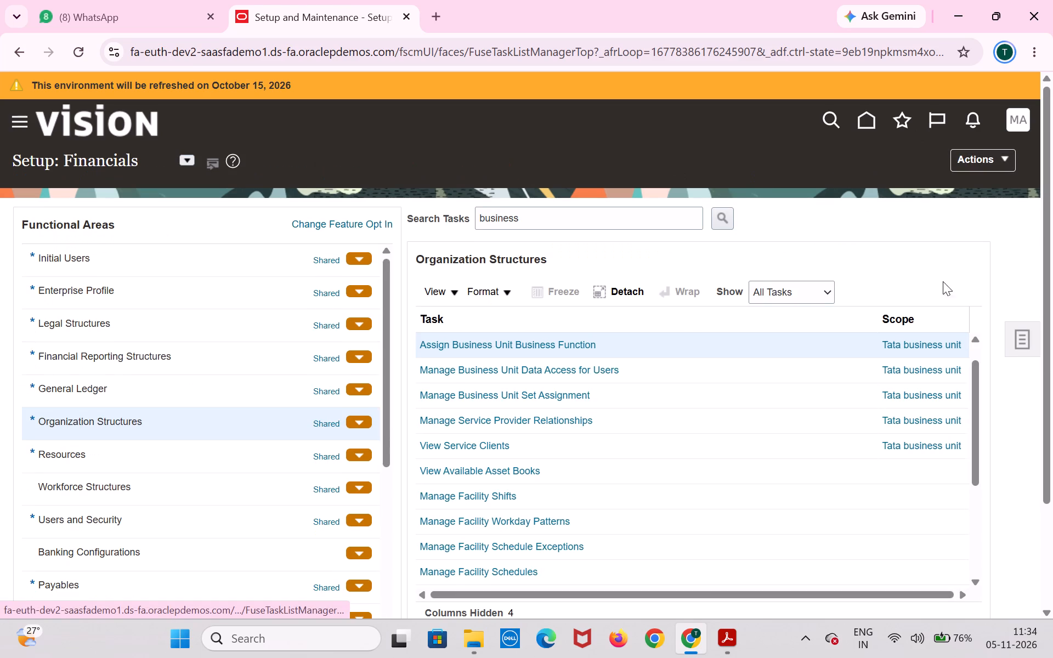
{"action": "left_click", "coordinate": [925, 342]}
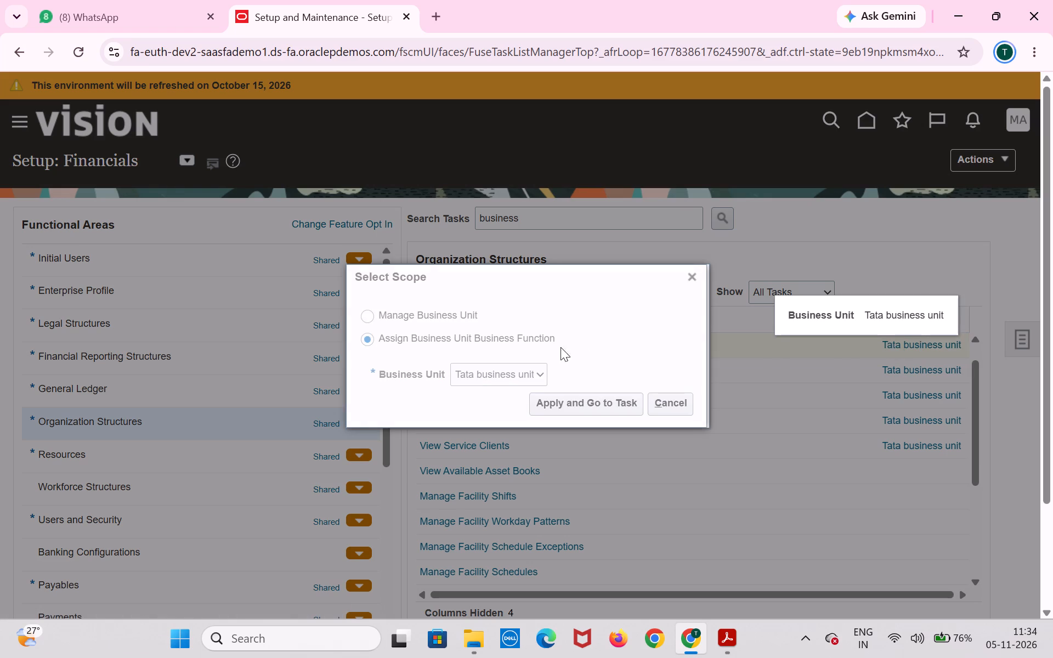
{"action": "left_click", "coordinate": [494, 361]}
{"action": "left_click", "coordinate": [492, 366]}
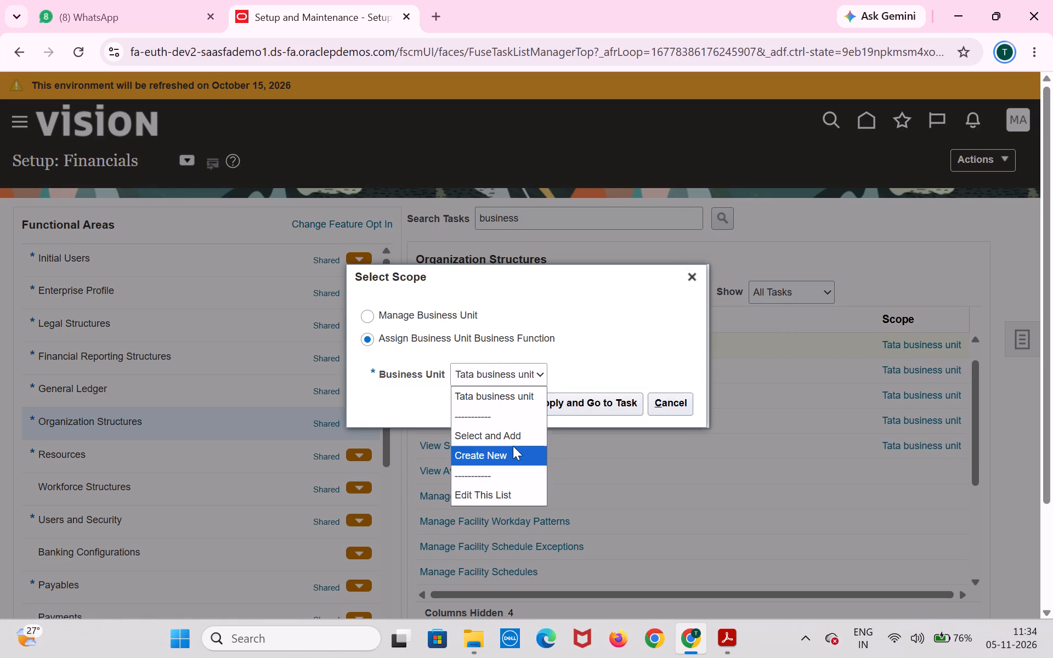
{"action": "left_click", "coordinate": [513, 434]}
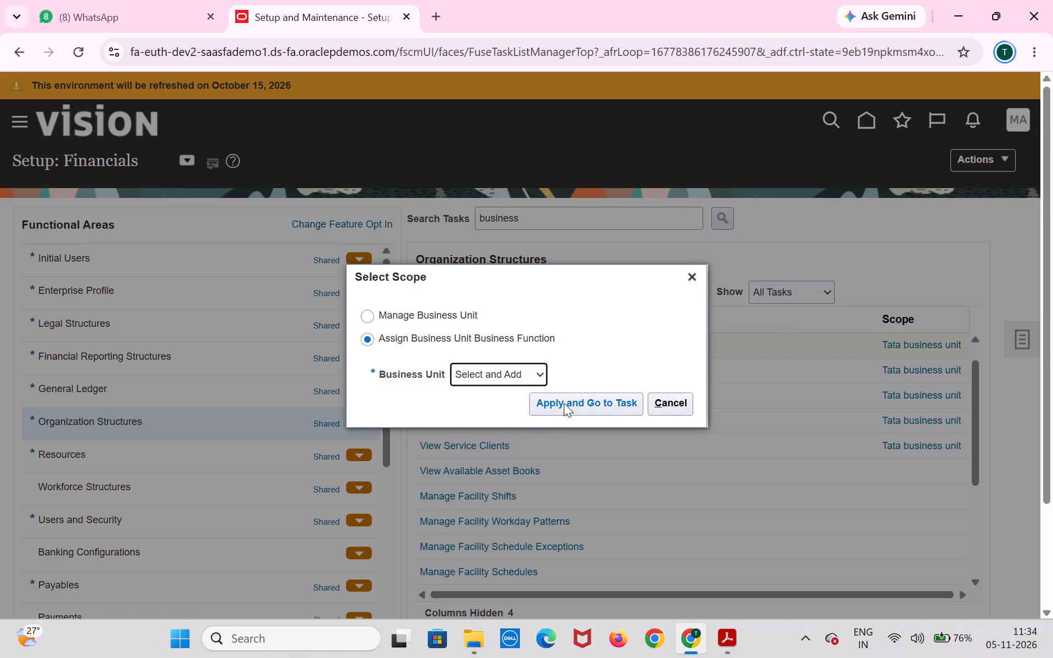
{"action": "left_click", "coordinate": [565, 403]}
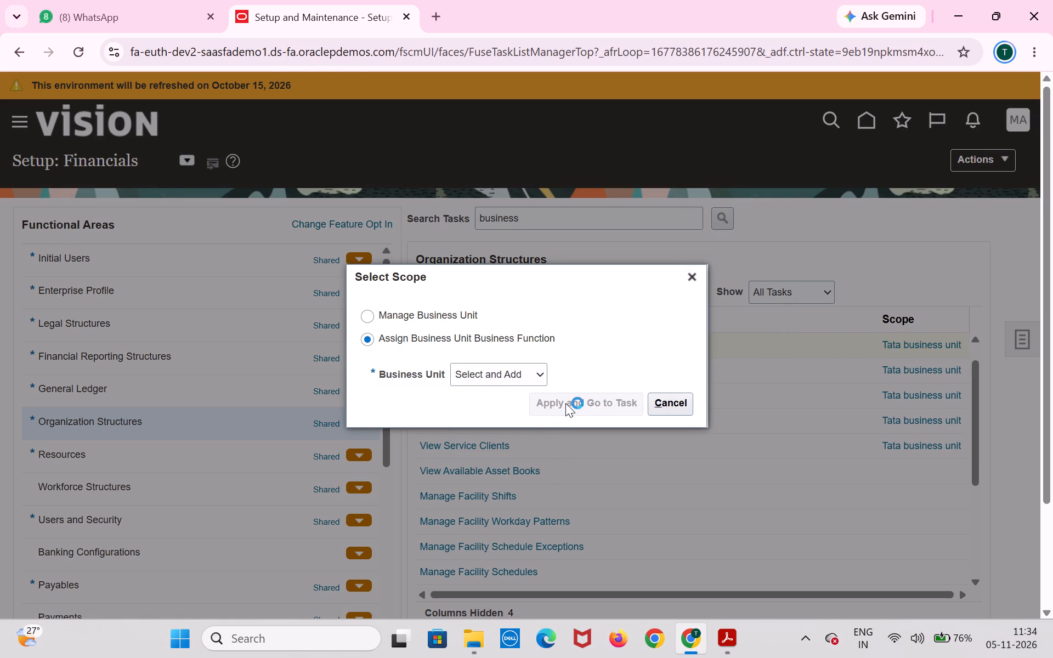
{"action": "left_click", "coordinate": [535, 228]}
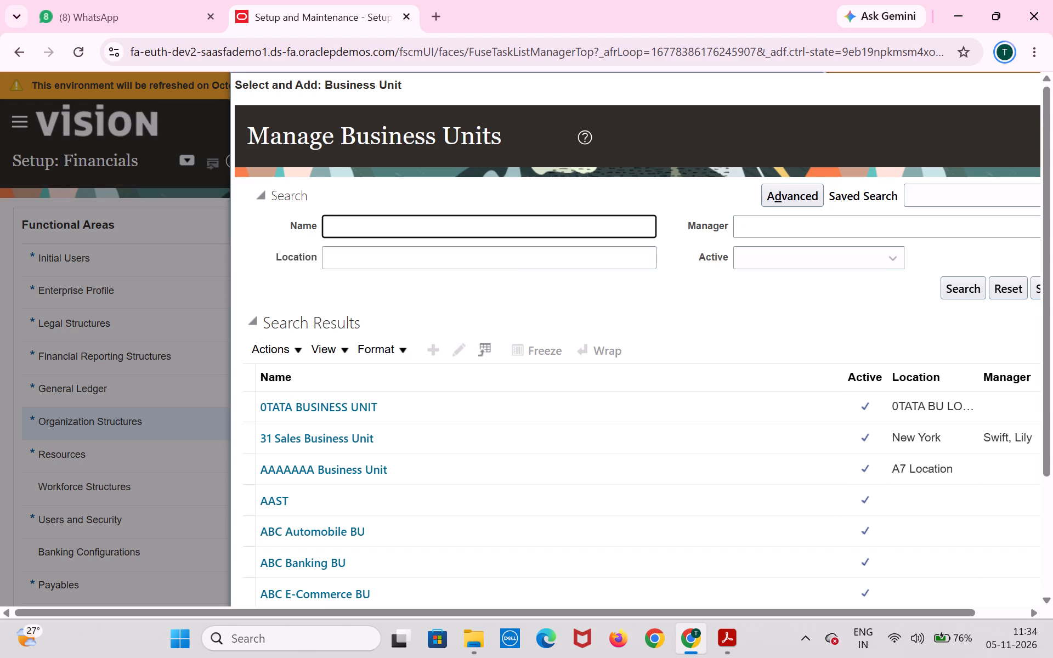
{"action": "type", "text": "TATA"}
{"action": "key", "text": "Return"}
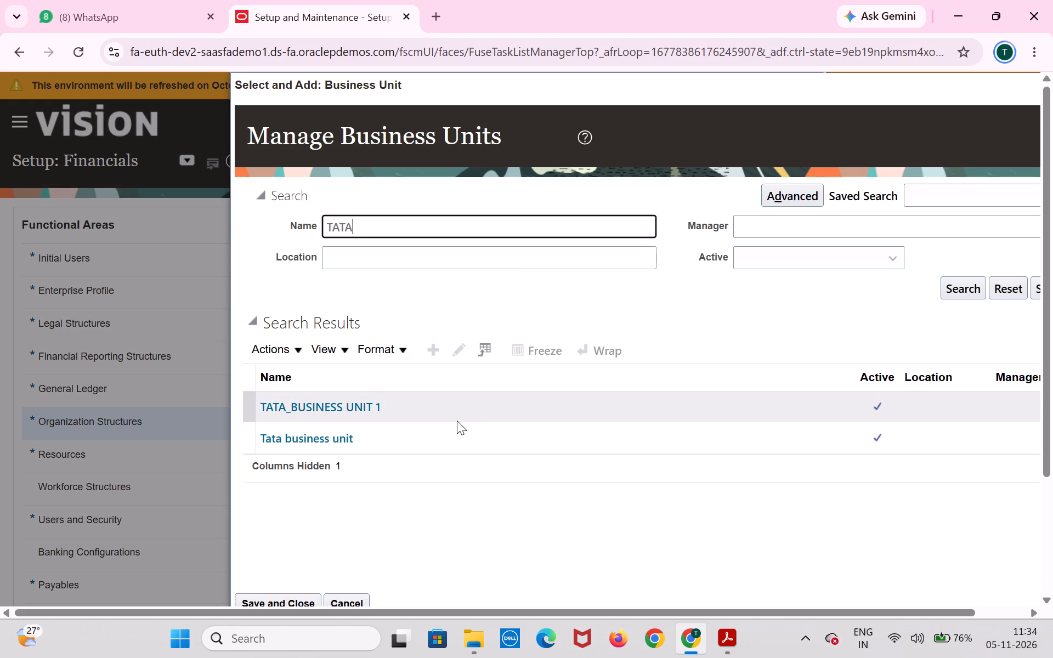
{"action": "left_click", "coordinate": [457, 421]}
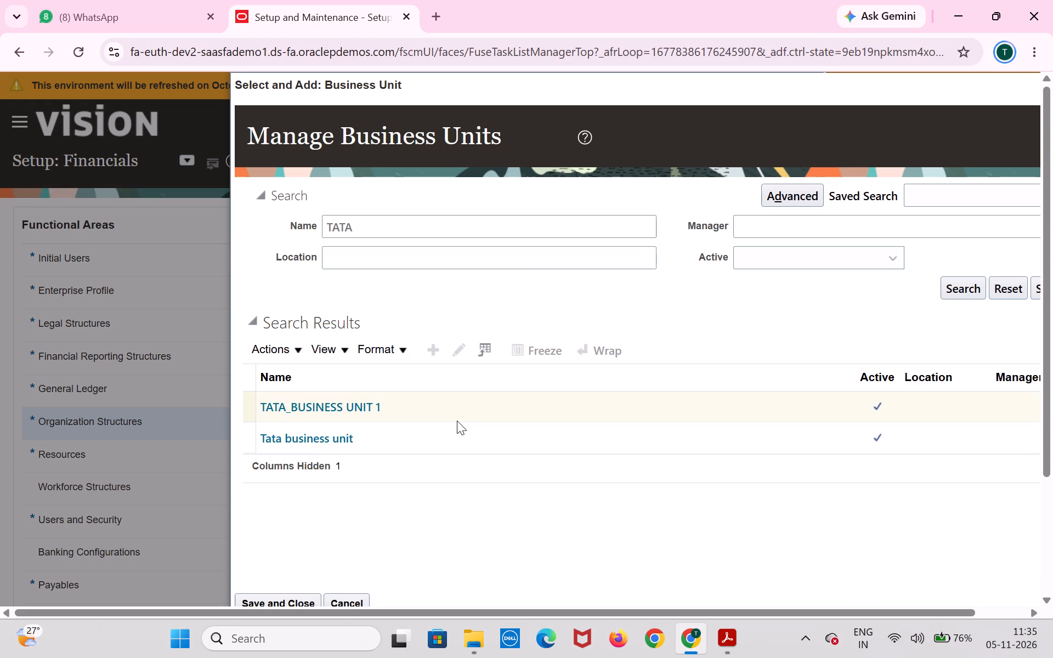
{"action": "key", "text": "alt+s"}
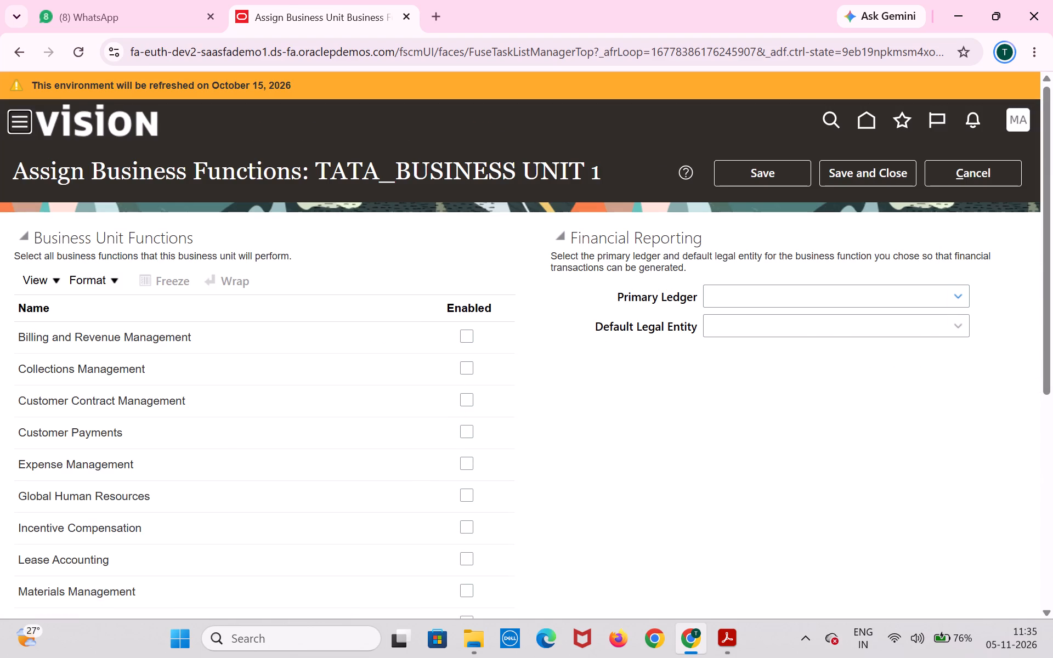
Search the primary ledgers for TATA and assign Tata primary ledger with Tata legal entity to the business unit.
{"action": "left_click", "coordinate": [758, 298]}
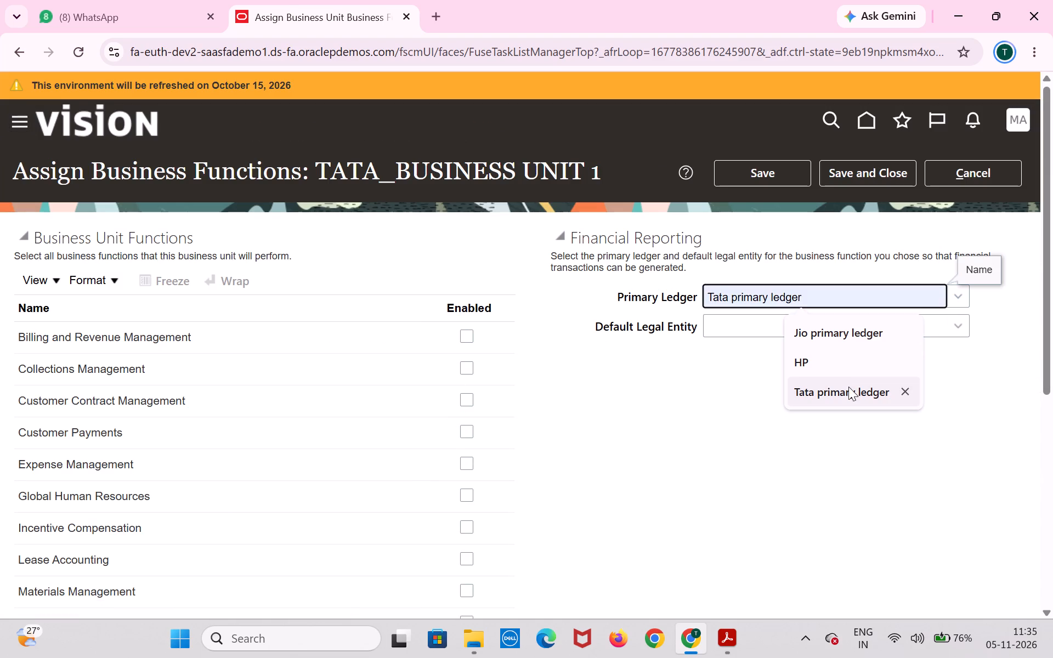
{"action": "left_click", "coordinate": [667, 433]}
{"action": "left_click", "coordinate": [855, 297]}
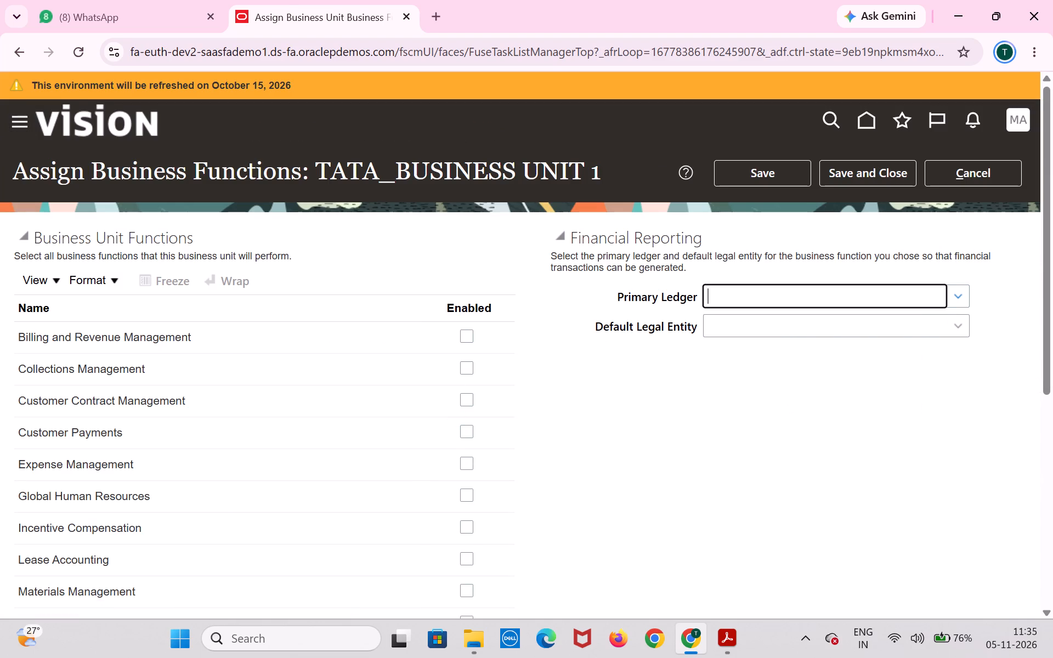
{"action": "left_click", "coordinate": [955, 295]}
{"action": "left_click", "coordinate": [955, 295]}
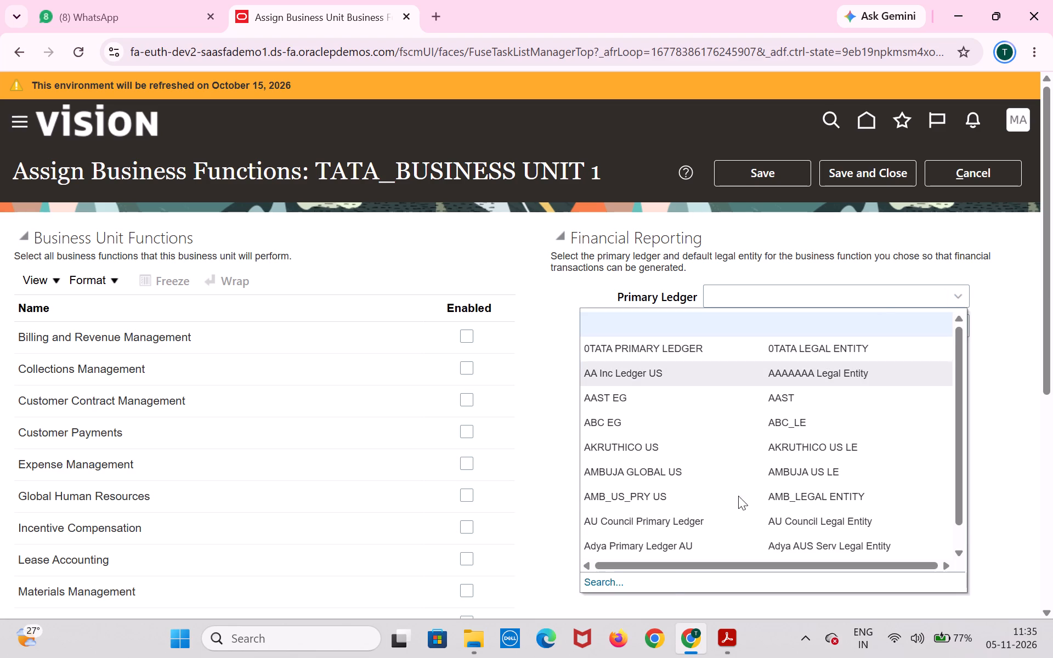
{"action": "left_click", "coordinate": [602, 585]}
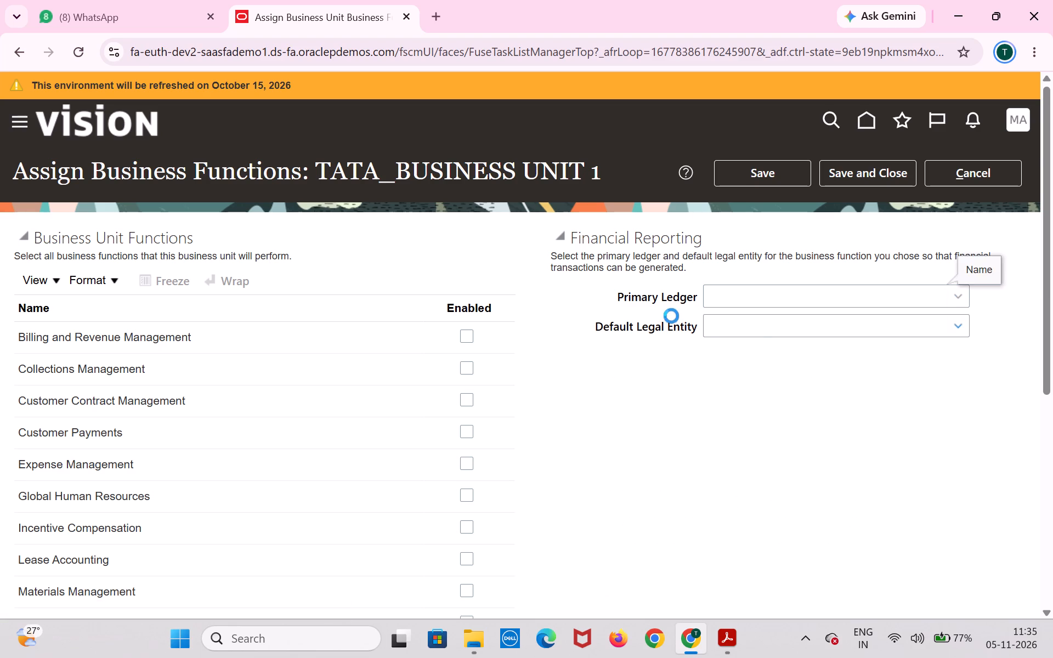
{"action": "left_click", "coordinate": [535, 313]}
{"action": "type", "text": "TATA"}
{"action": "key", "text": "Return"}
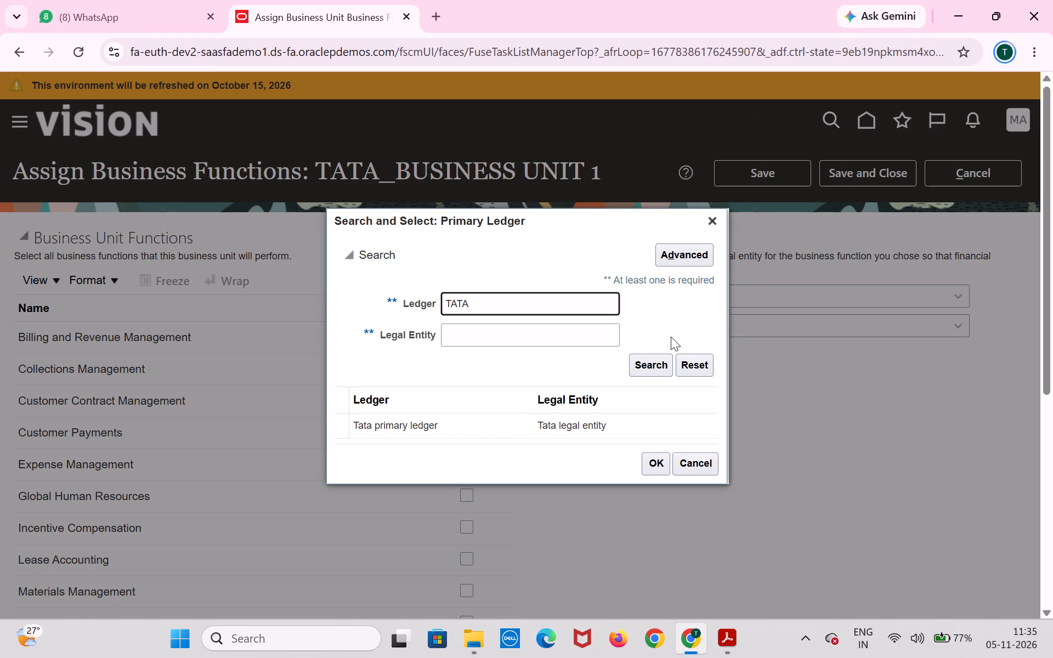
{"action": "left_click", "coordinate": [643, 365]}
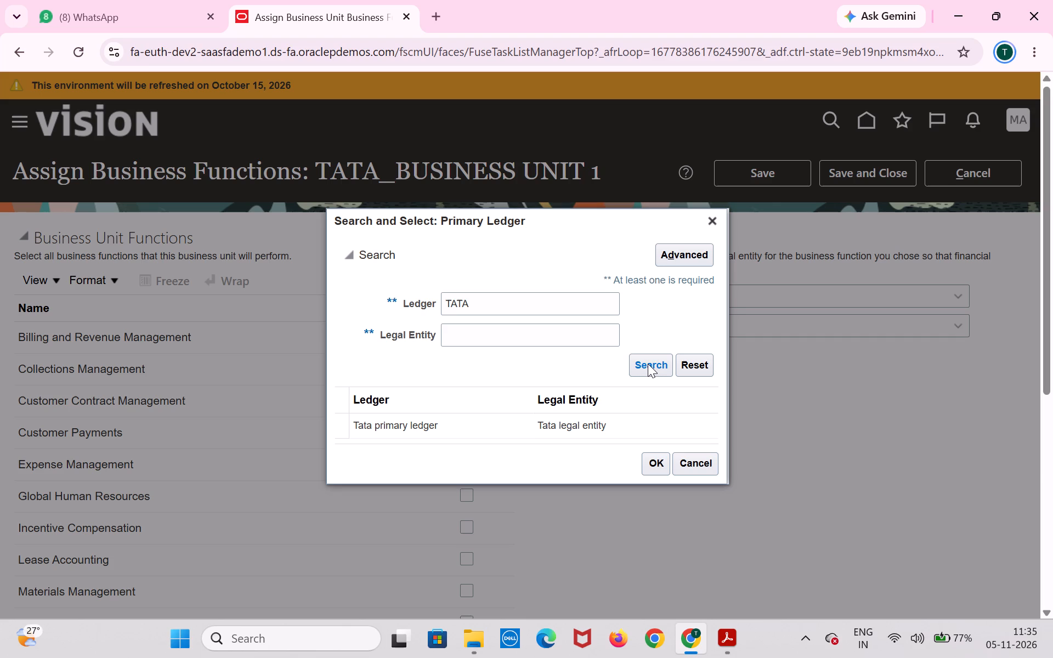
{"action": "left_click", "coordinate": [648, 364]}
{"action": "left_click", "coordinate": [610, 432]}
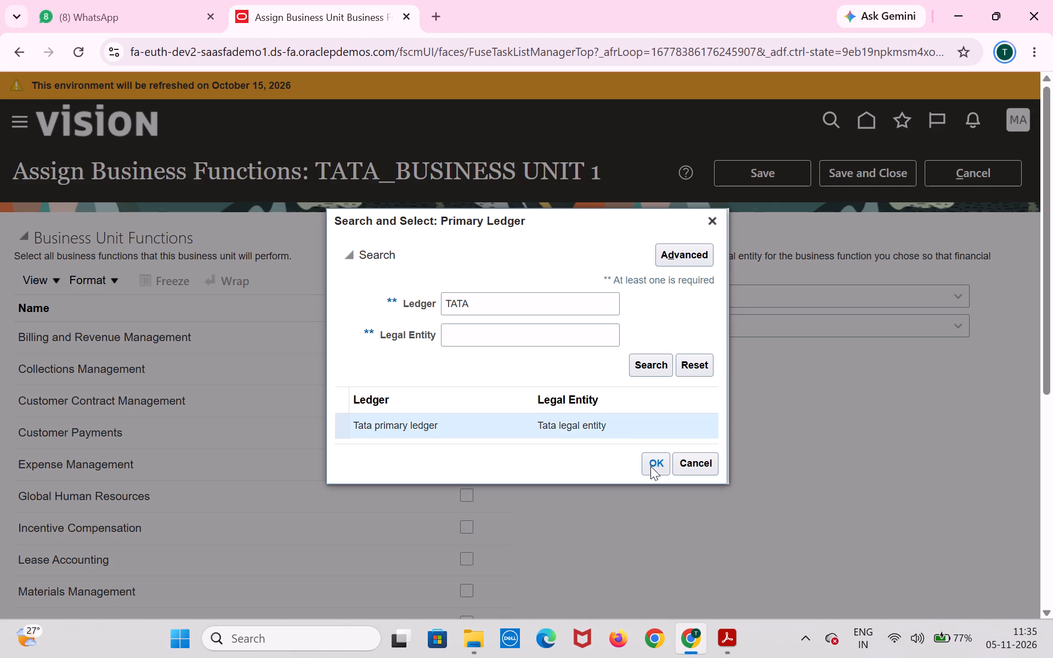
{"action": "left_click", "coordinate": [649, 469]}
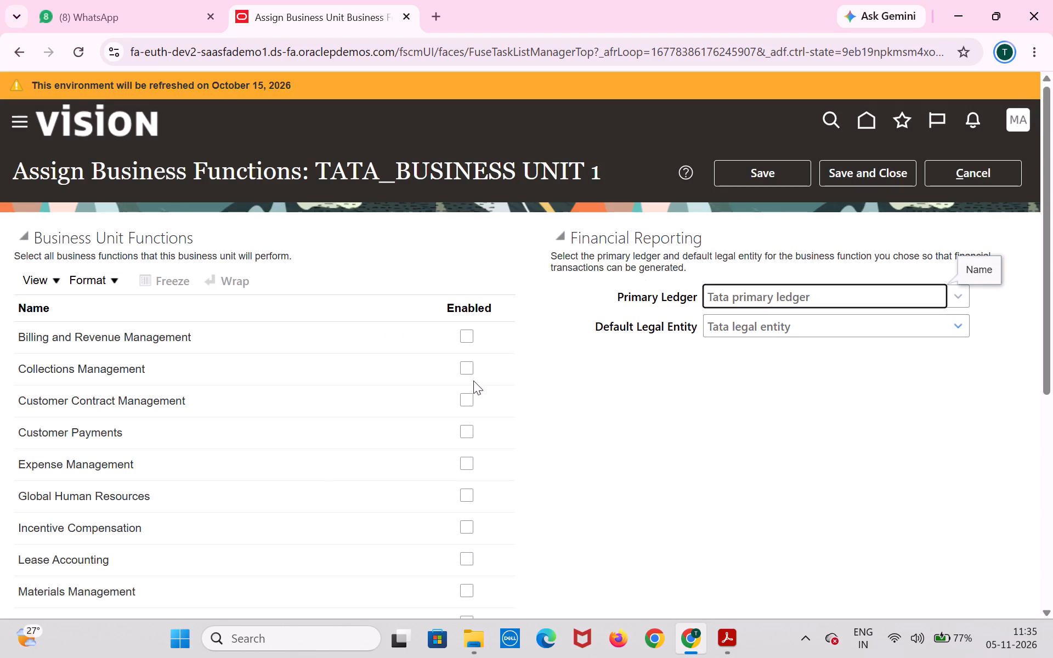
Enable every business function from Billing and Revenue Management through Materials Management for TATA_BUSINESS UNIT 1.
{"action": "left_click", "coordinate": [468, 337]}
{"action": "left_click", "coordinate": [465, 361]}
{"action": "left_click", "coordinate": [463, 395]}
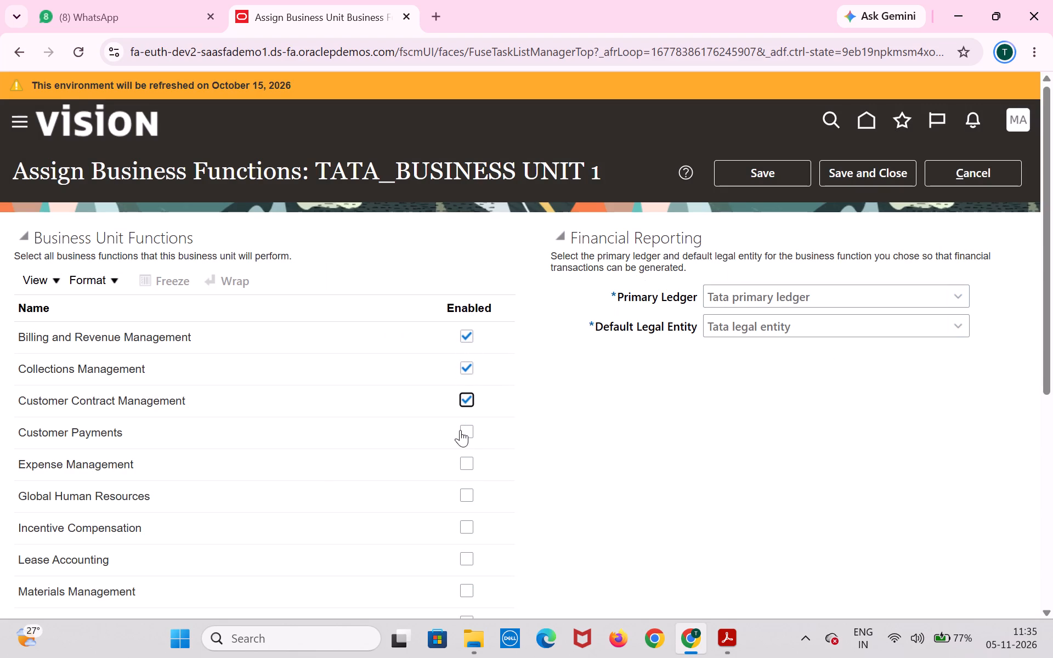
{"action": "left_click", "coordinate": [470, 438]}
{"action": "scroll", "coordinate": [471, 434], "scroll_direction": "down", "scroll_amount": 1}
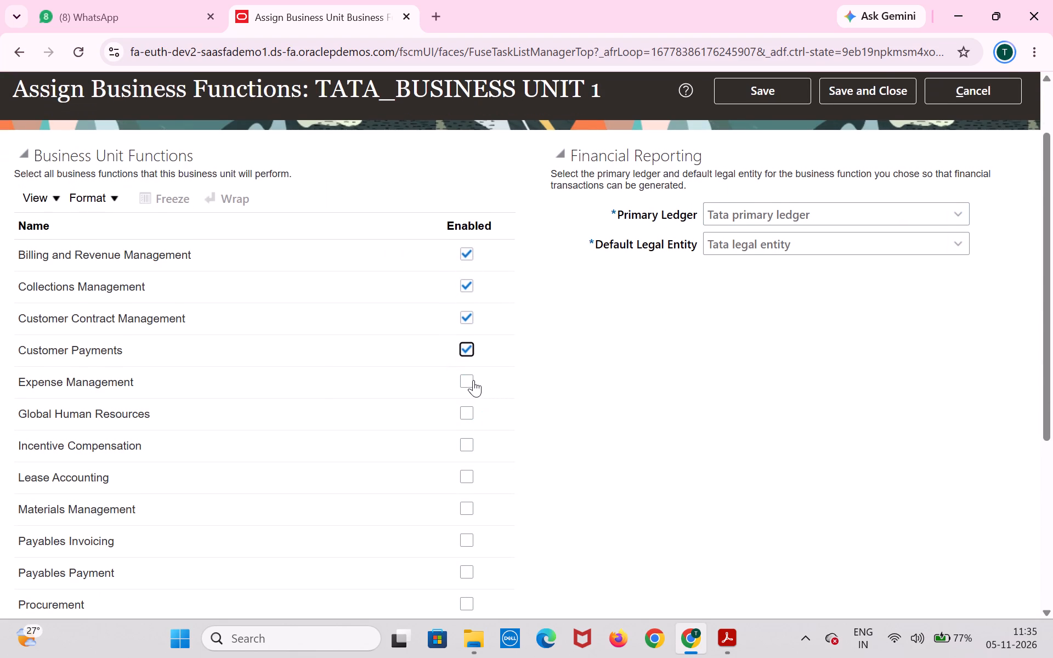
{"action": "left_click", "coordinate": [469, 378]}
{"action": "left_click", "coordinate": [463, 411]}
{"action": "left_click", "coordinate": [467, 447]}
{"action": "scroll", "coordinate": [490, 428], "scroll_direction": "down", "scroll_amount": 3}
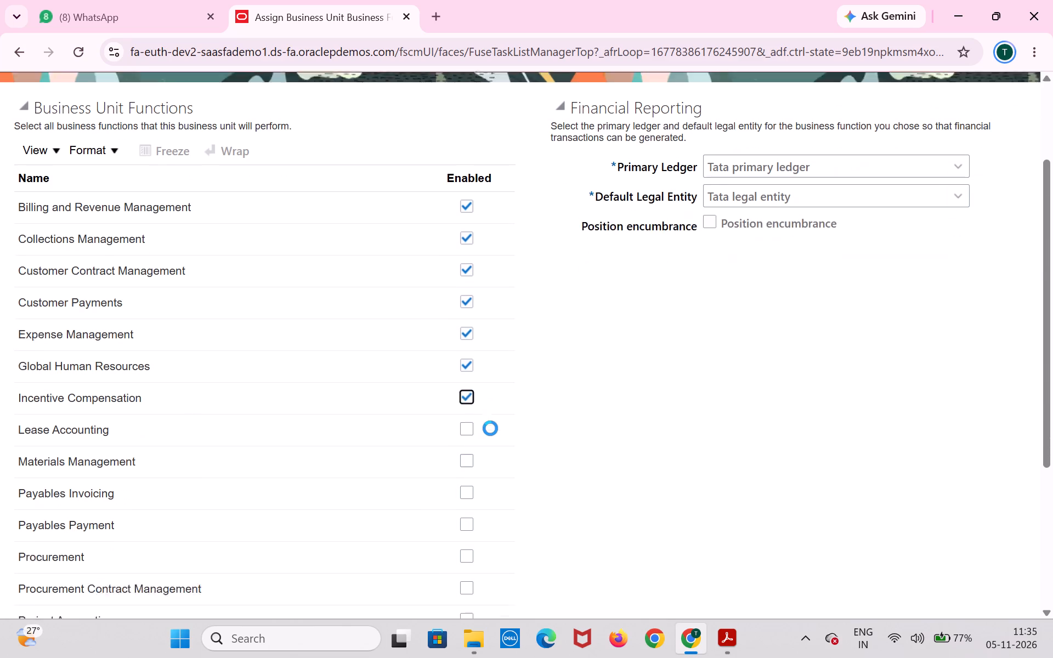
{"action": "left_click", "coordinate": [472, 226]}
{"action": "left_click", "coordinate": [464, 257]}
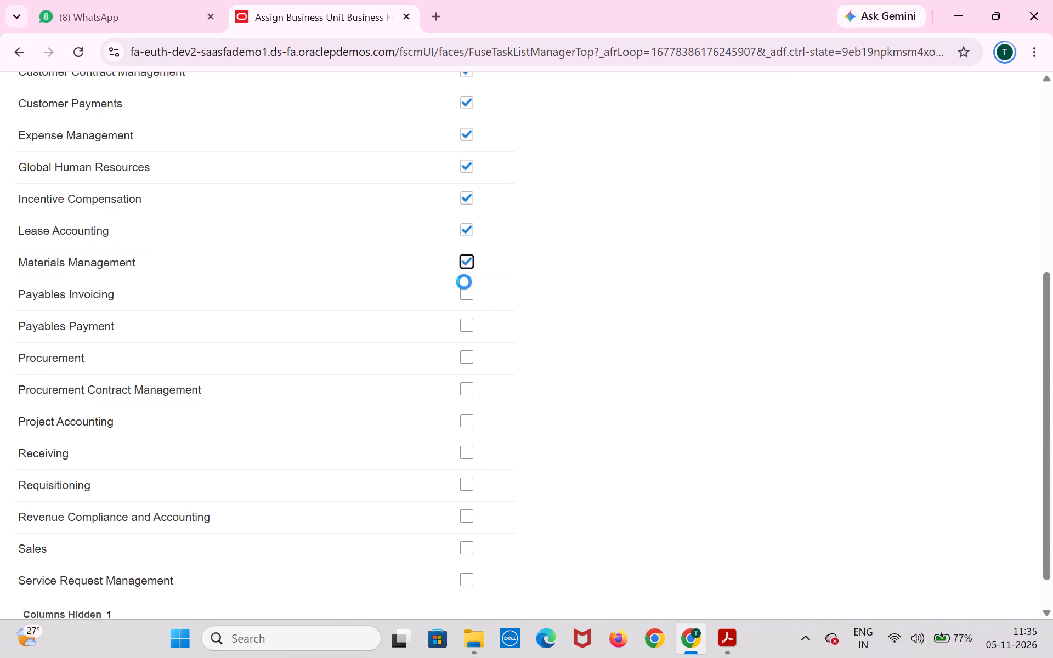
Enable the remaining business functions from Payables Invoicing through Service Request Management.
{"action": "left_click", "coordinate": [464, 304]}
{"action": "left_click", "coordinate": [472, 291]}
{"action": "left_click", "coordinate": [468, 325]}
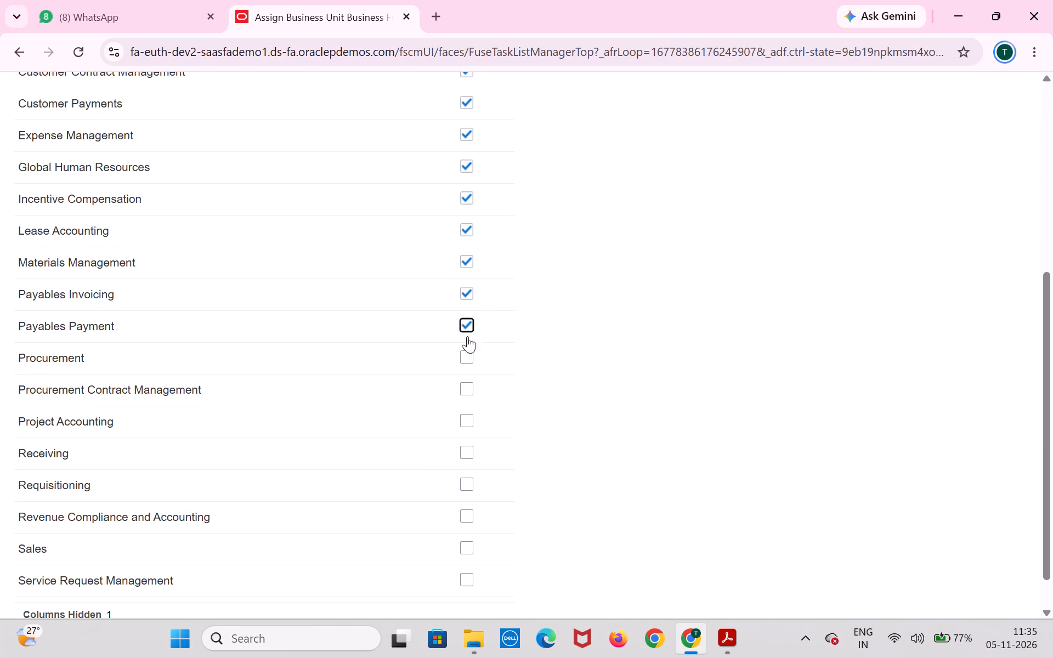
{"action": "left_click", "coordinate": [468, 354]}
{"action": "left_click", "coordinate": [468, 402]}
{"action": "left_click", "coordinate": [466, 393]}
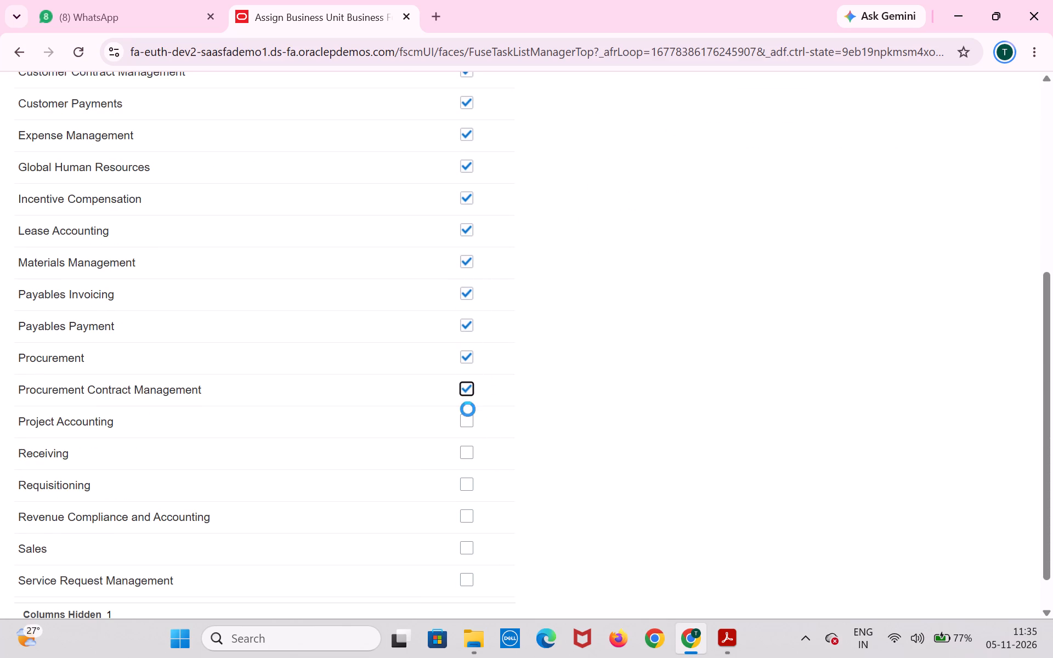
{"action": "left_click", "coordinate": [468, 415]}
{"action": "scroll", "coordinate": [497, 390], "scroll_direction": "down", "scroll_amount": 4}
{"action": "left_click", "coordinate": [462, 407]}
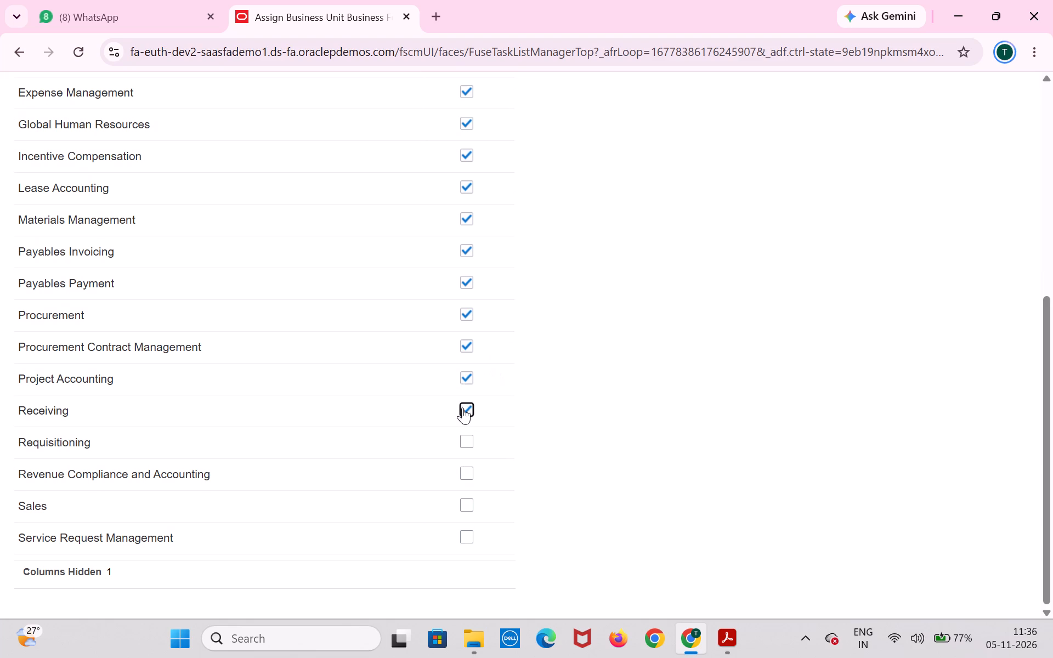
{"action": "left_click", "coordinate": [465, 440]}
{"action": "left_click", "coordinate": [463, 463]}
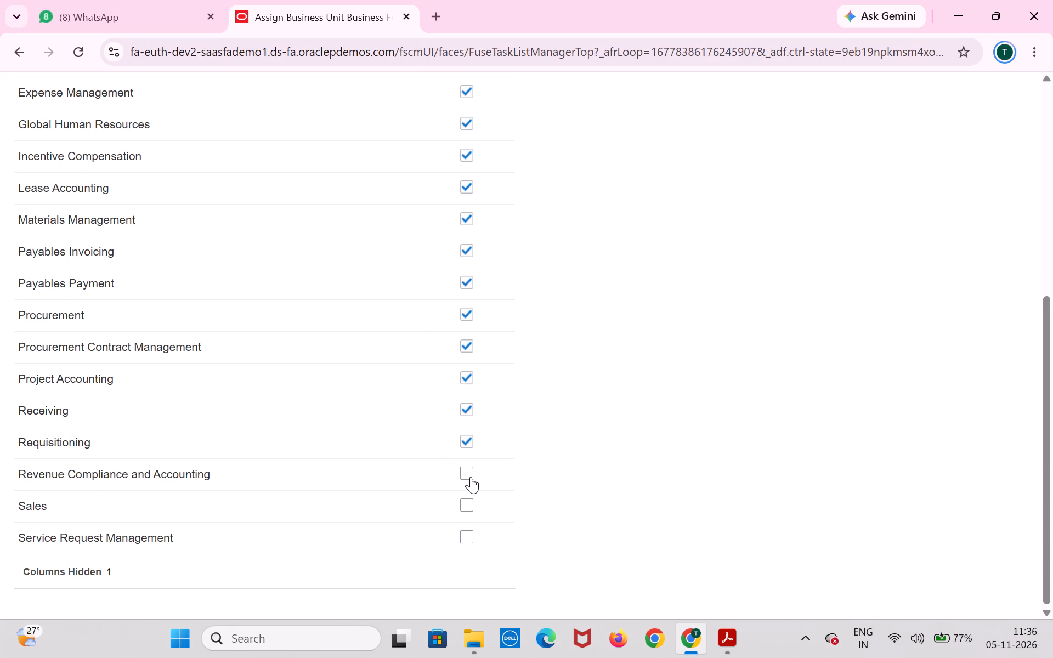
{"action": "left_click", "coordinate": [471, 471]}
{"action": "left_click", "coordinate": [464, 508]}
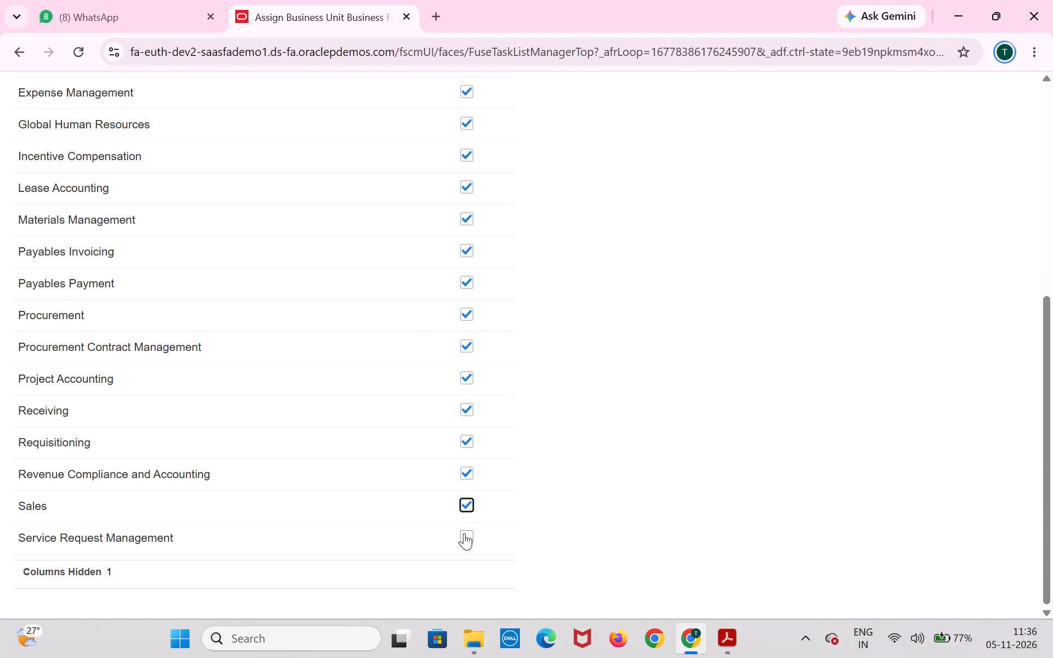
{"action": "left_click", "coordinate": [464, 533]}
Save and close the business function assignment for TATA_BUSINESS UNIT 1.
{"action": "scroll", "coordinate": [589, 436], "scroll_direction": "down", "scroll_amount": 4}
{"action": "scroll", "coordinate": [591, 416], "scroll_direction": "up", "scroll_amount": 7}
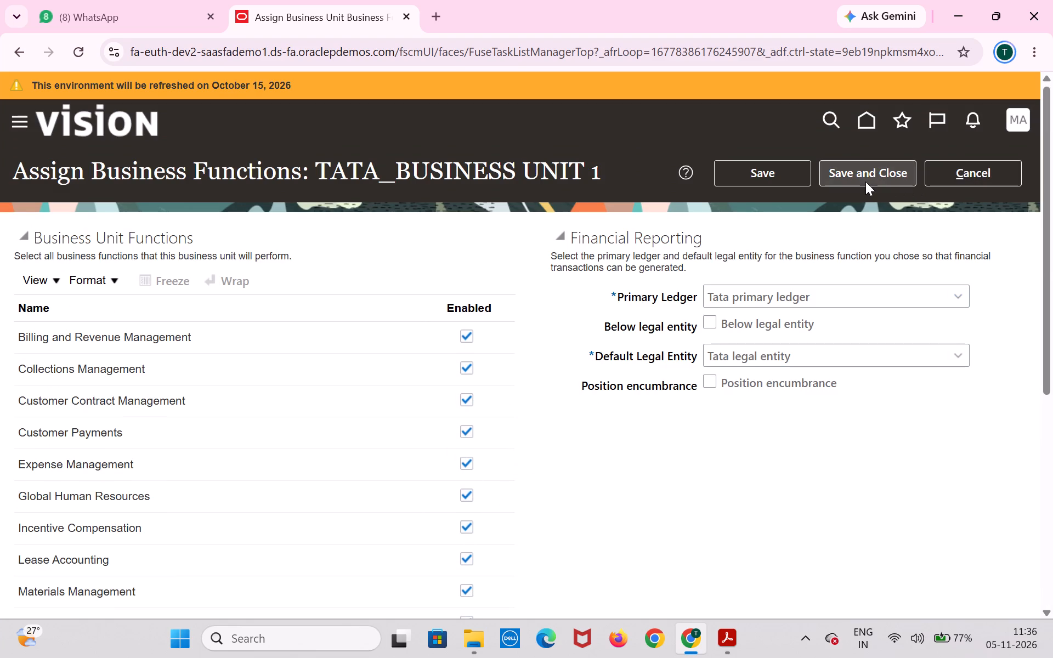
{"action": "left_click", "coordinate": [865, 181]}
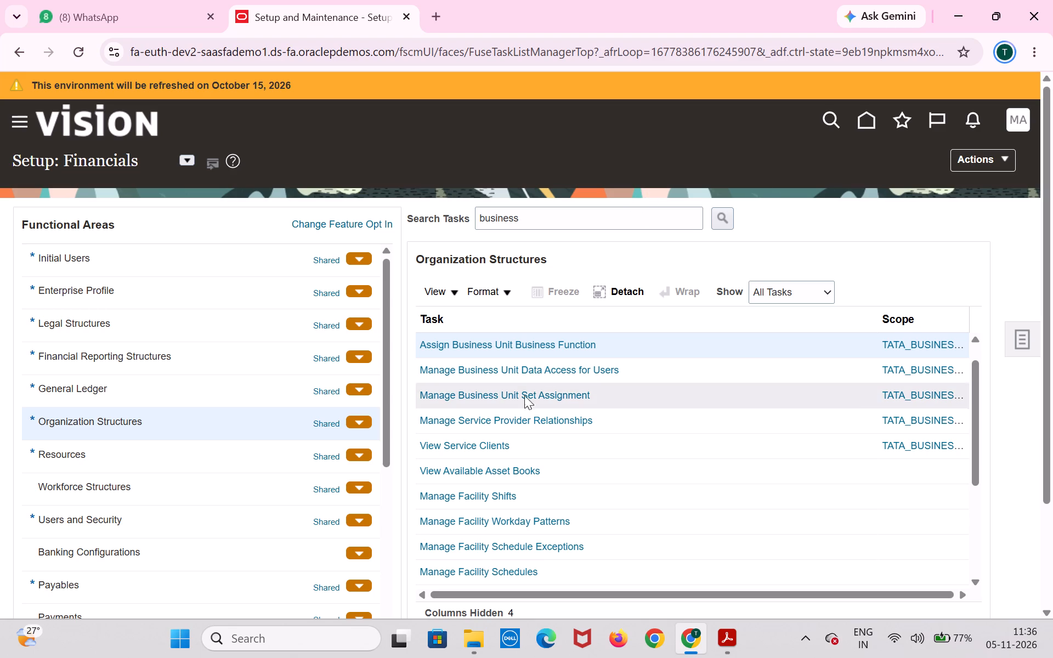
Open the Manage Business Unit Set Assignment task for TATA_BUSINESS UNIT 1.
{"action": "left_click", "coordinate": [554, 395]}
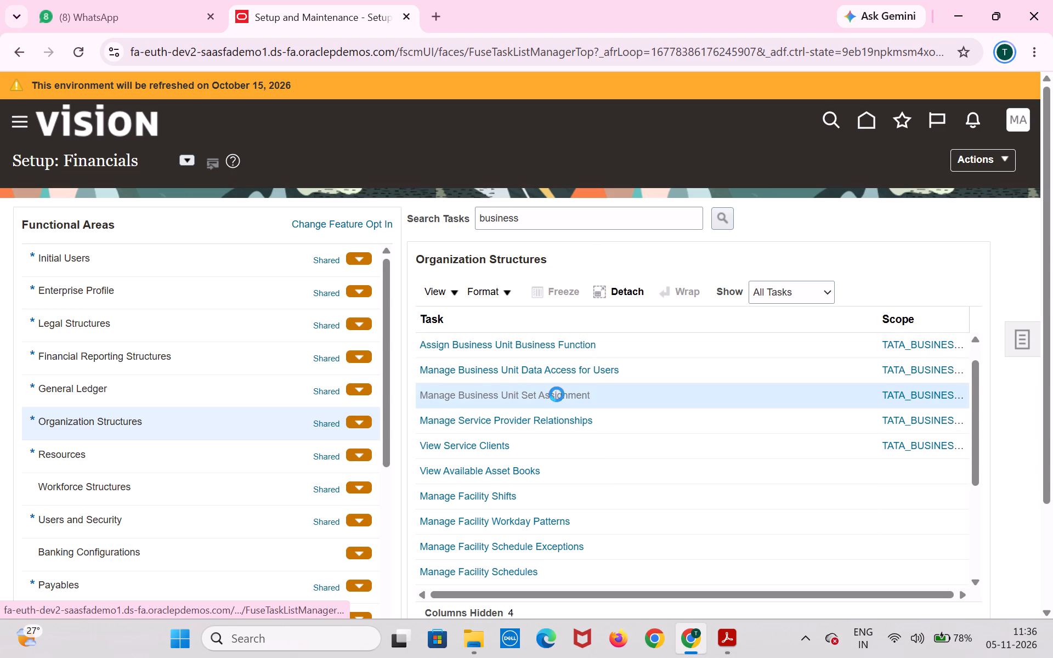
Set the reference data set code of Payables Payment Terms to TATA_RDS, found by searching the set codes for TATA.
{"action": "scroll", "coordinate": [422, 367], "scroll_direction": "down", "scroll_amount": 2}
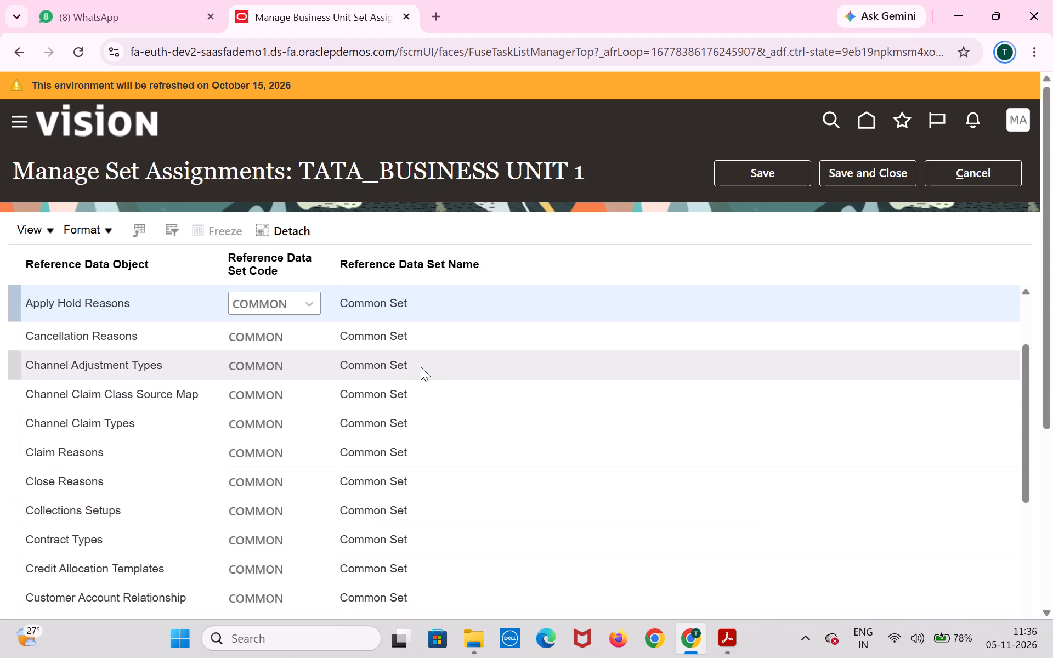
{"action": "scroll", "coordinate": [421, 367], "scroll_direction": "down", "scroll_amount": 1}
{"action": "scroll", "coordinate": [494, 348], "scroll_direction": "down", "scroll_amount": 2}
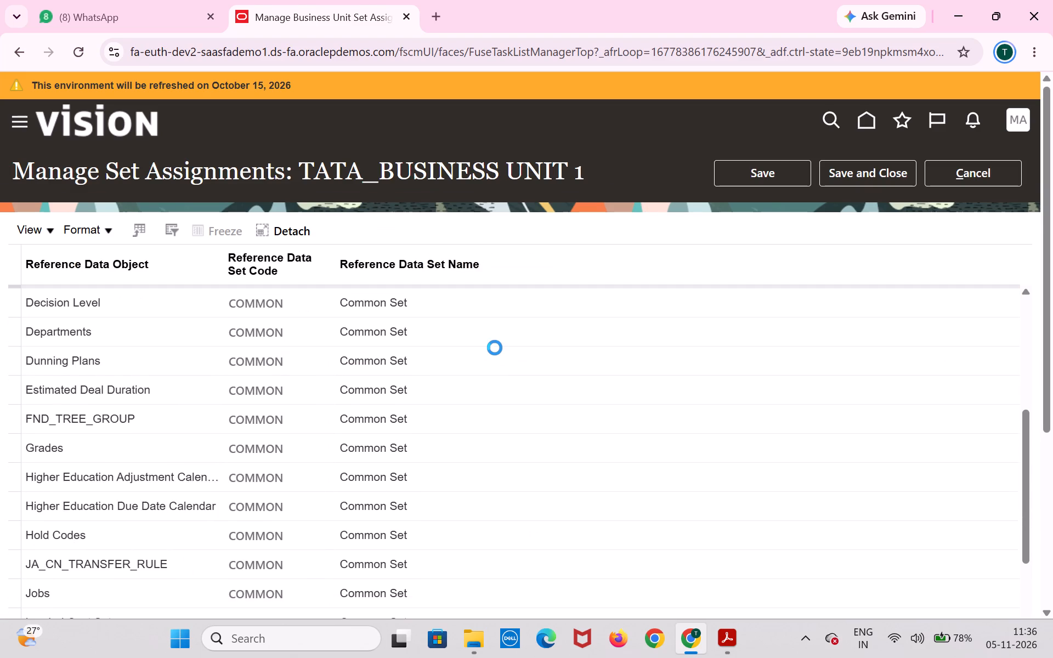
{"action": "scroll", "coordinate": [497, 348], "scroll_direction": "down", "scroll_amount": 6}
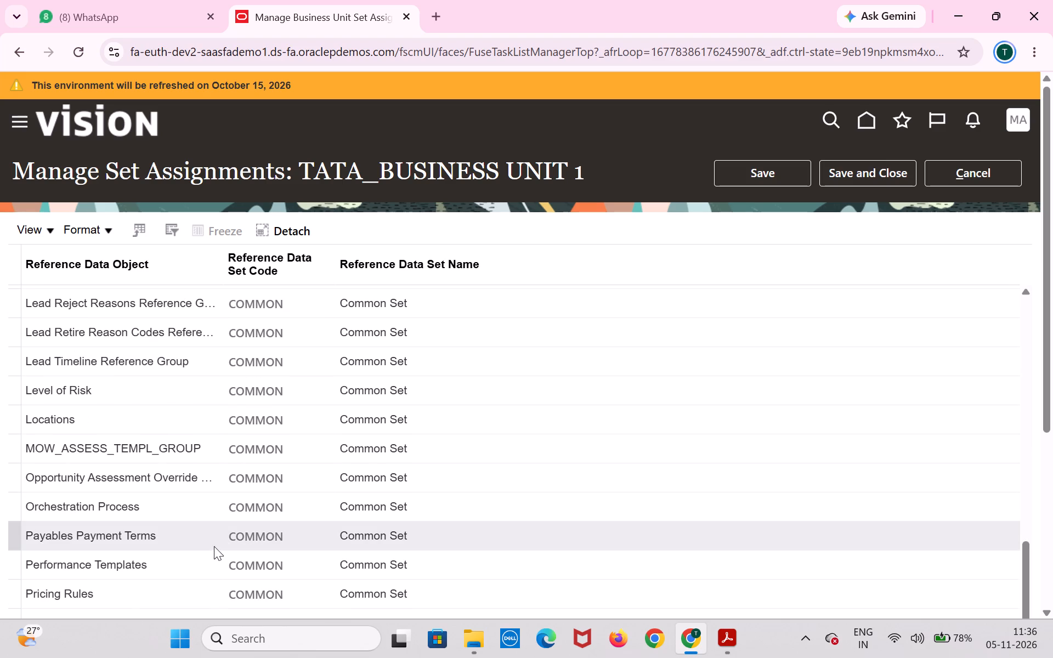
{"action": "left_click", "coordinate": [217, 545]}
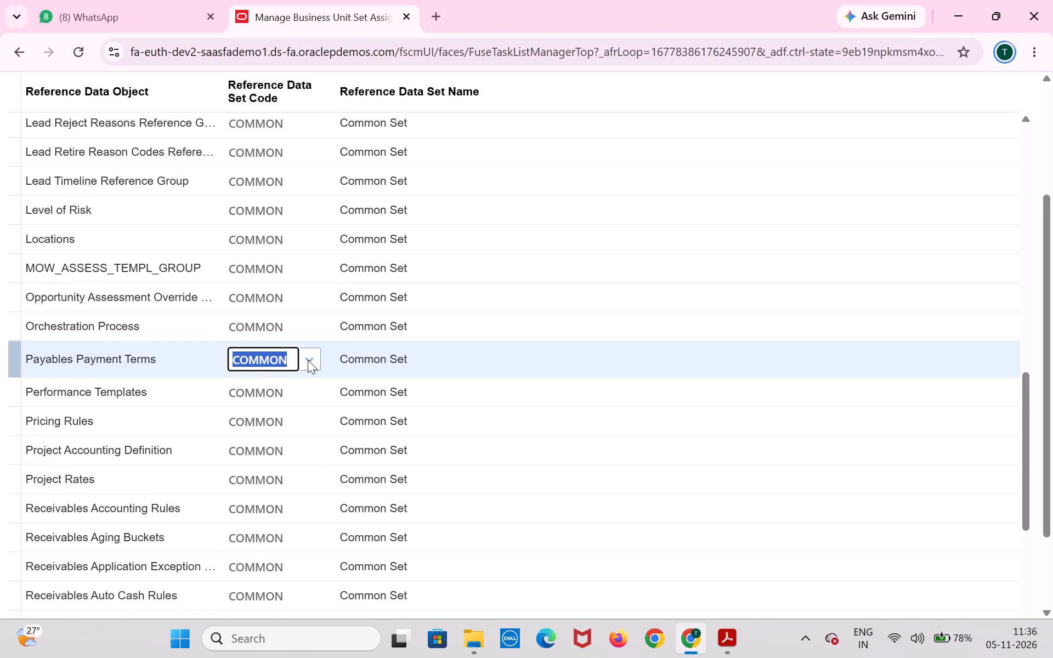
{"action": "left_click", "coordinate": [308, 360]}
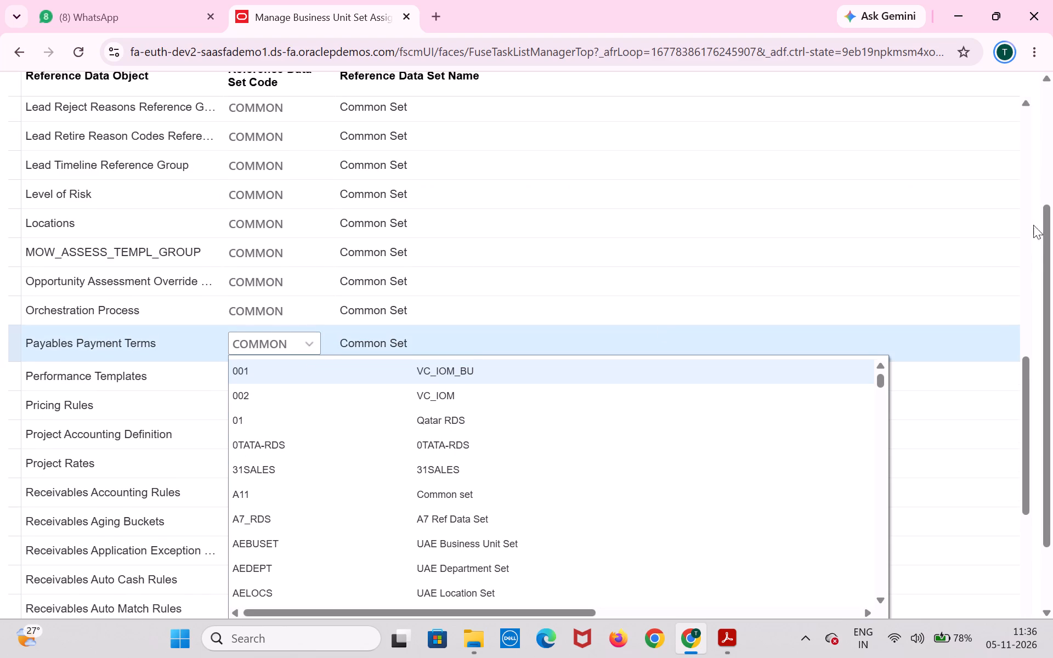
{"action": "scroll", "coordinate": [1029, 258], "scroll_direction": "down", "scroll_amount": 1}
{"action": "scroll", "coordinate": [1045, 331], "scroll_direction": "down", "scroll_amount": 3}
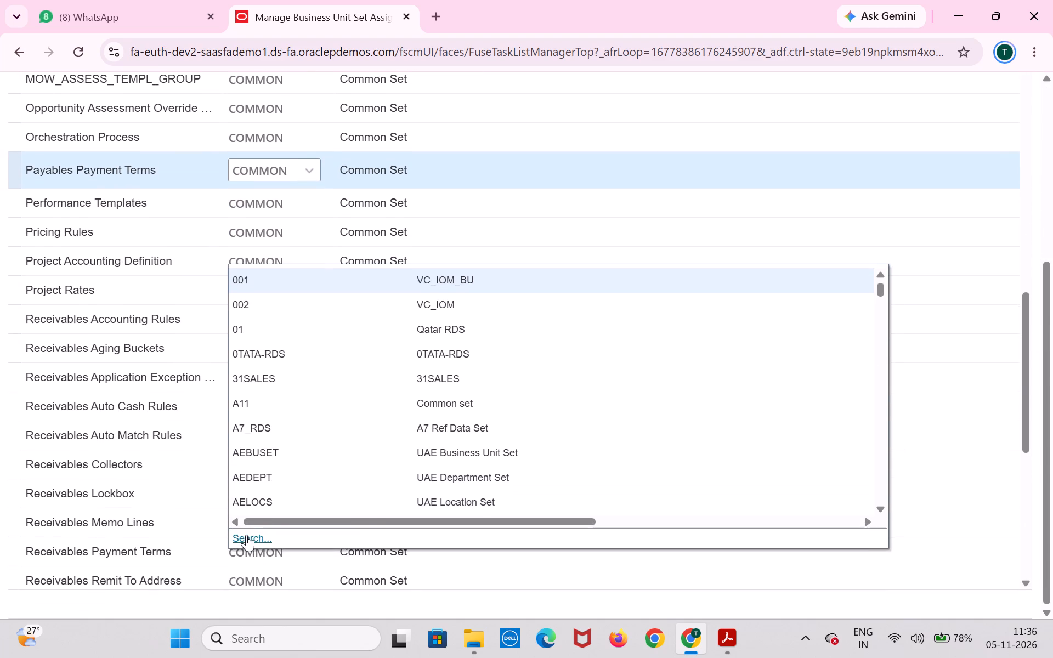
{"action": "left_click", "coordinate": [246, 535]}
{"action": "double_click", "coordinate": [355, 269]}
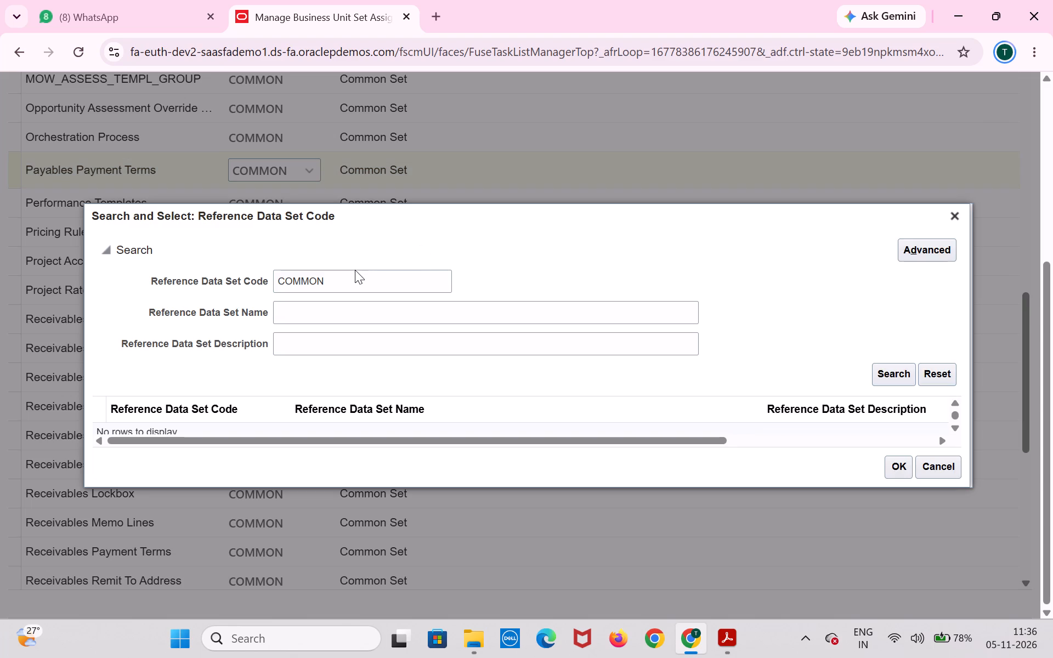
{"action": "double_click", "coordinate": [348, 279]}
{"action": "key", "text": "BackSpace"}
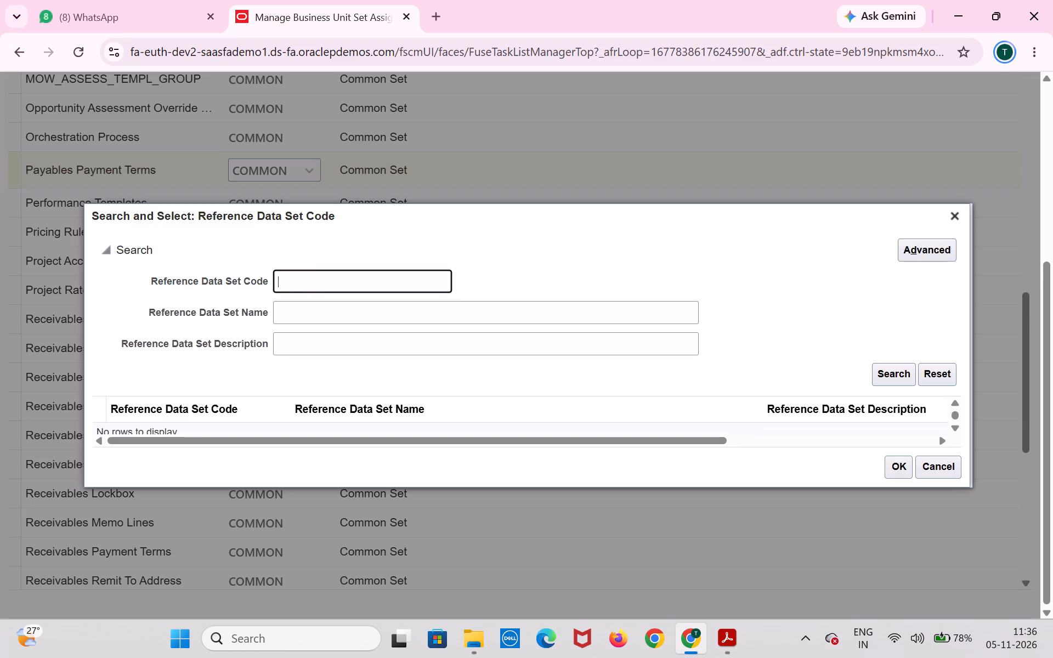
{"action": "type", "text": "TATA"}
{"action": "key", "text": "Return"}
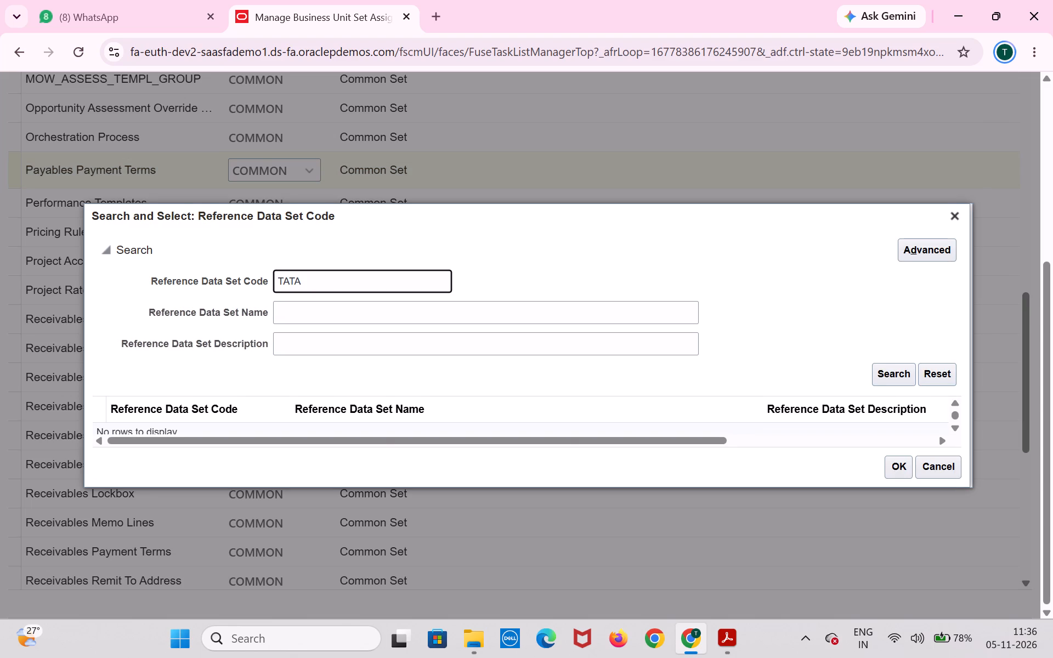
{"action": "left_click", "coordinate": [354, 435]}
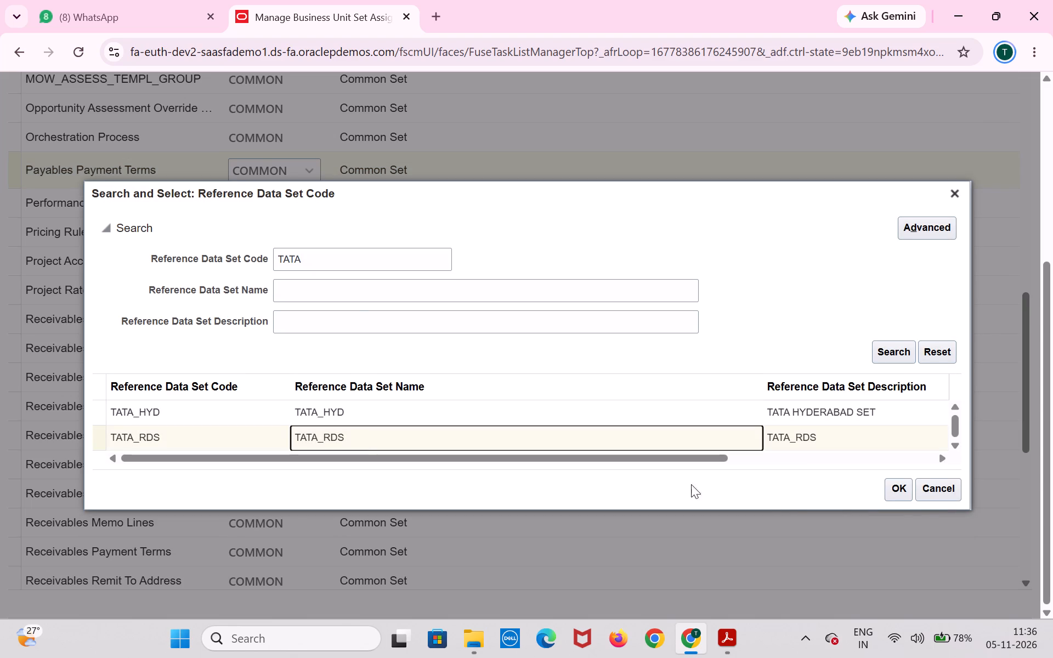
{"action": "left_click", "coordinate": [904, 490]}
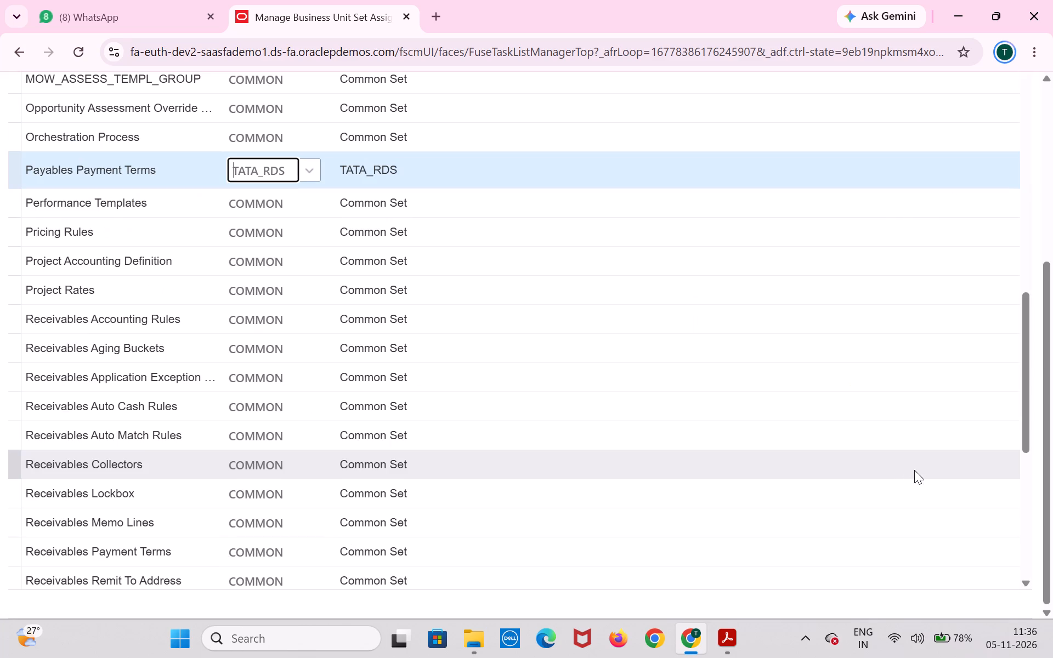
Save and close the set assignments of TATA_BUSINESS UNIT 1.
{"action": "scroll", "coordinate": [801, 398], "scroll_direction": "up", "scroll_amount": 7}
{"action": "scroll", "coordinate": [763, 333], "scroll_direction": "down", "scroll_amount": 3}
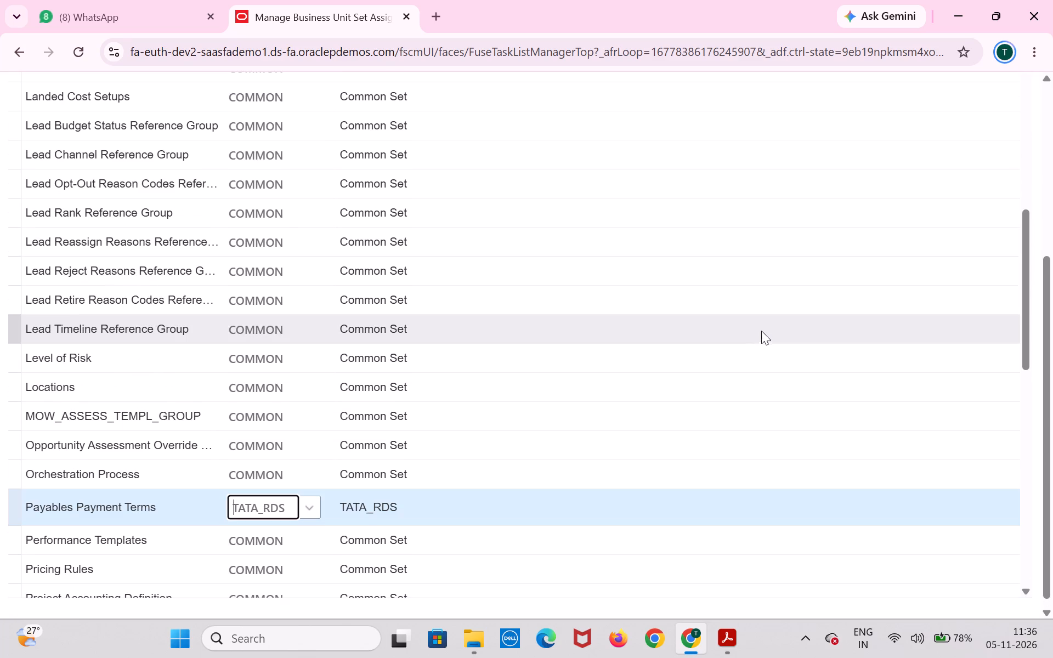
{"action": "scroll", "coordinate": [760, 327], "scroll_direction": "up", "scroll_amount": 7}
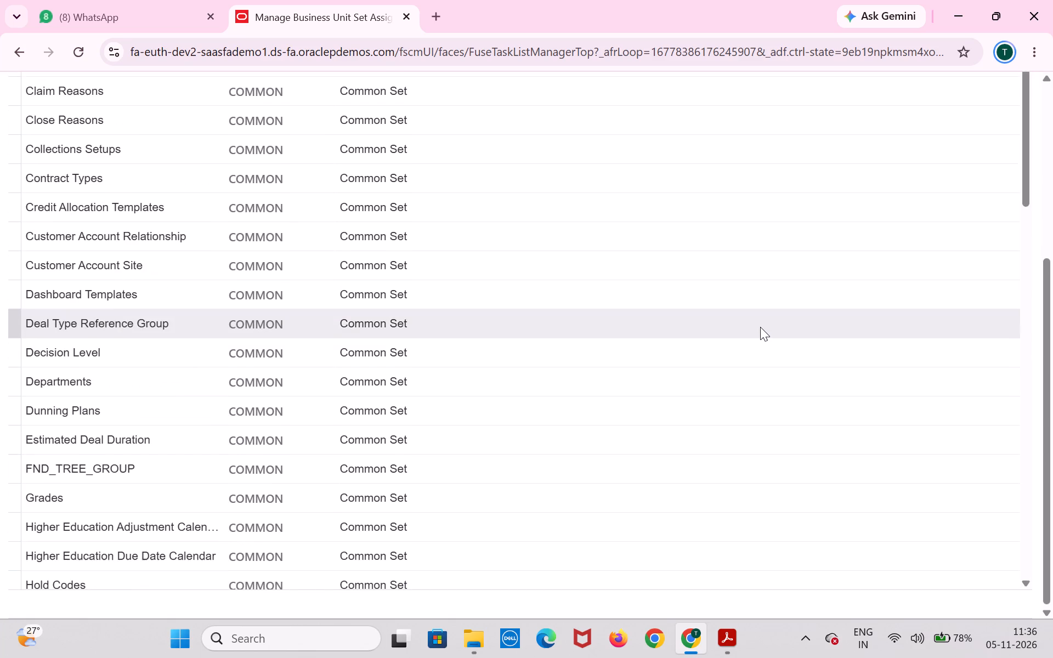
{"action": "scroll", "coordinate": [759, 326], "scroll_direction": "up", "scroll_amount": 8}
{"action": "left_click", "coordinate": [766, 168]}
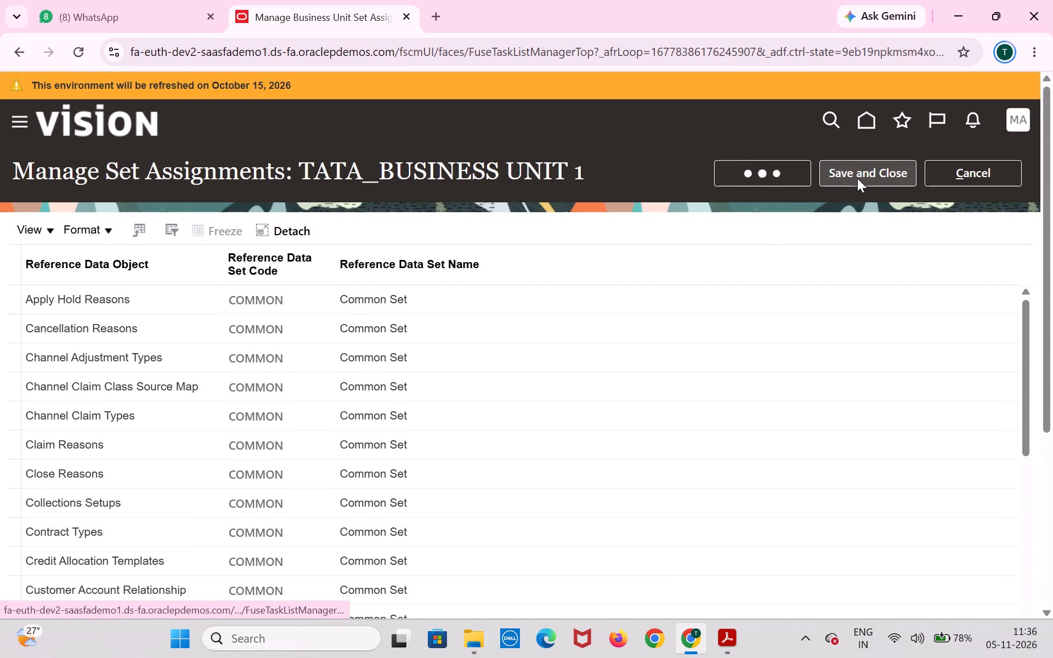
{"action": "left_click", "coordinate": [857, 178]}
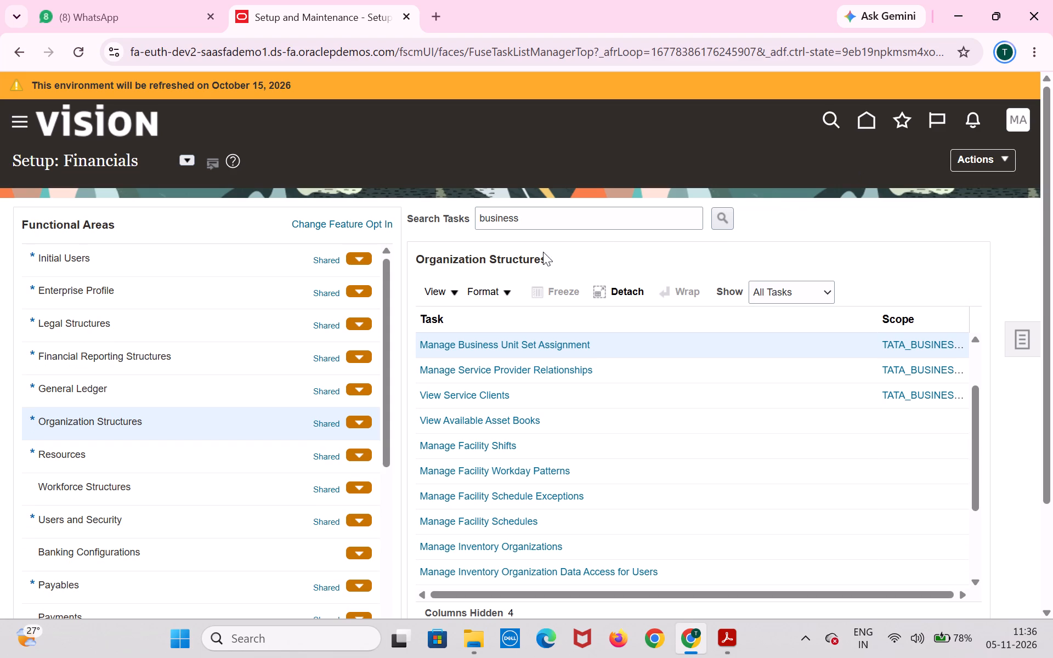
Open the Manage Invoice Options task in the Payables functional area for Tata business unit.
{"action": "left_click", "coordinate": [163, 585]}
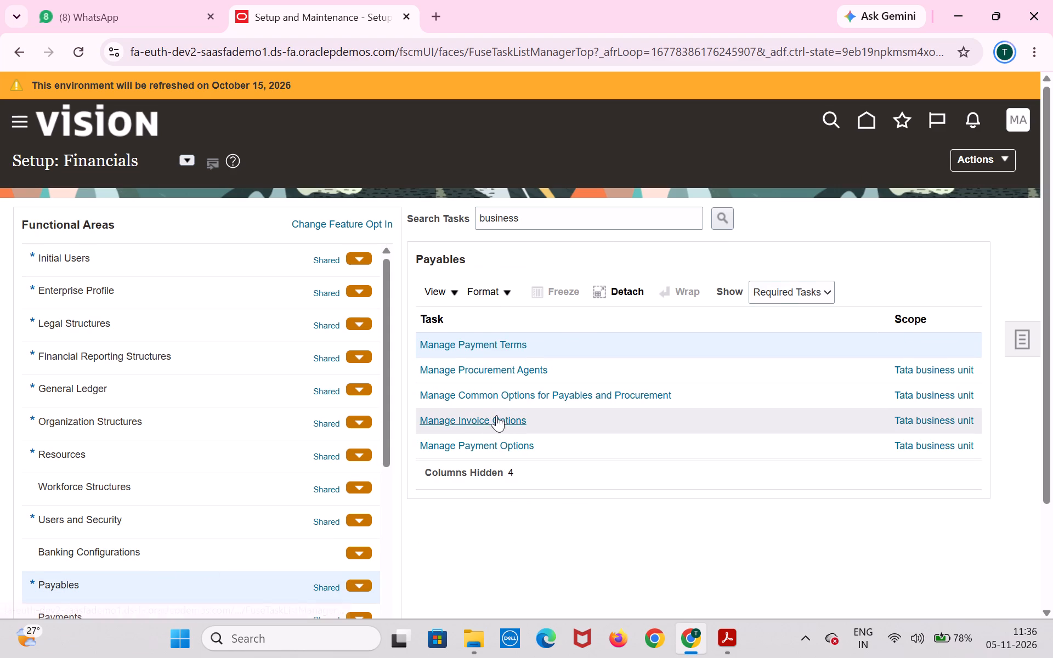
{"action": "left_click", "coordinate": [495, 419]}
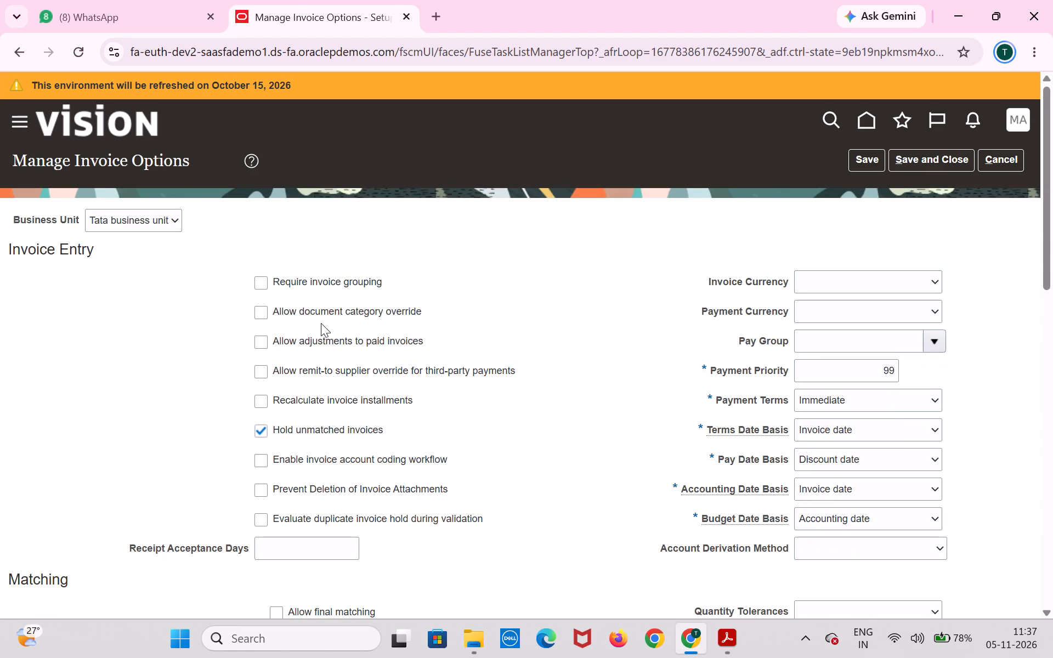
Allow document category override and adjustments to paid invoices in the Invoice Entry options.
{"action": "left_click", "coordinate": [329, 308]}
{"action": "left_click", "coordinate": [325, 337]}
Set the payment terms in the Payment Request section to Immediate.
{"action": "scroll", "coordinate": [665, 330], "scroll_direction": "down", "scroll_amount": 10}
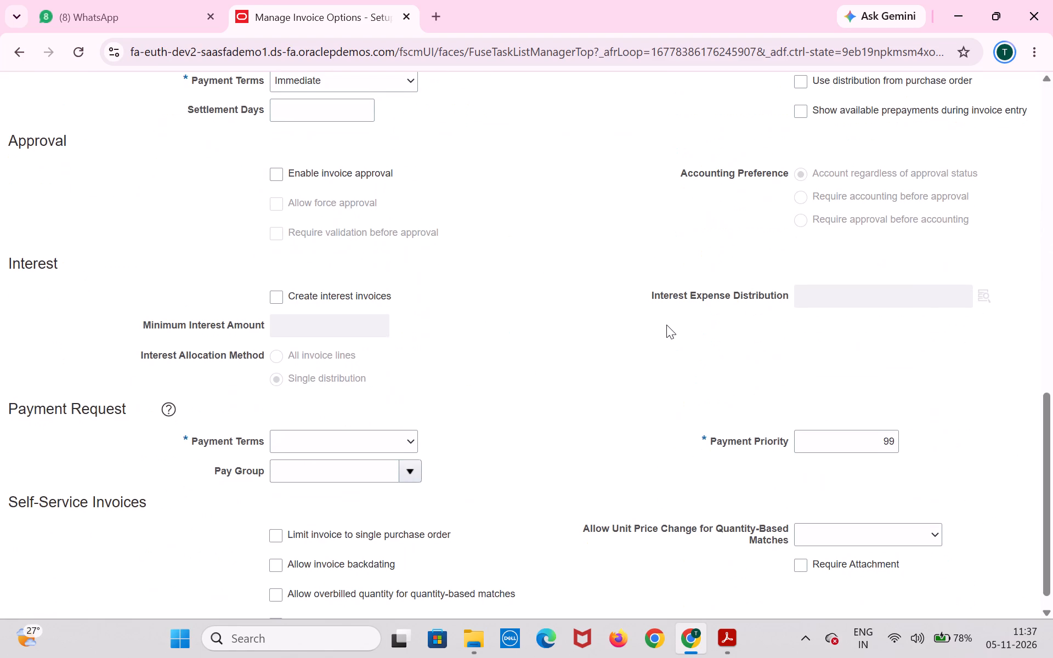
{"action": "left_click", "coordinate": [402, 445]}
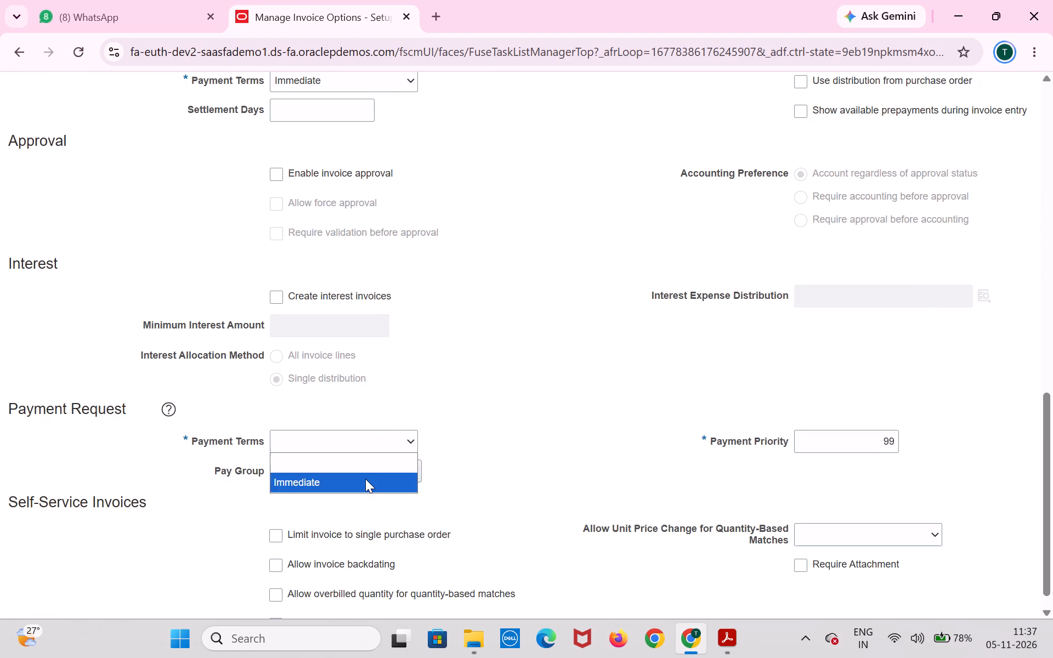
{"action": "left_click", "coordinate": [365, 479]}
Save and close the invoice options of Tata business unit.
{"action": "scroll", "coordinate": [567, 382], "scroll_direction": "up", "scroll_amount": 11}
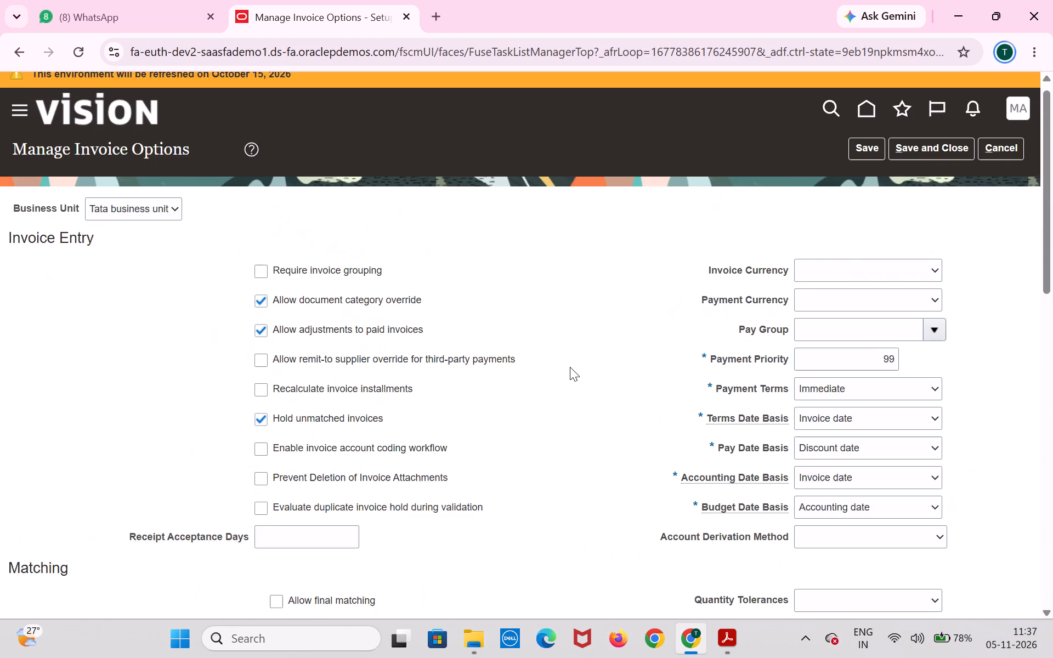
{"action": "left_click", "coordinate": [865, 155]}
{"action": "left_click", "coordinate": [903, 161]}
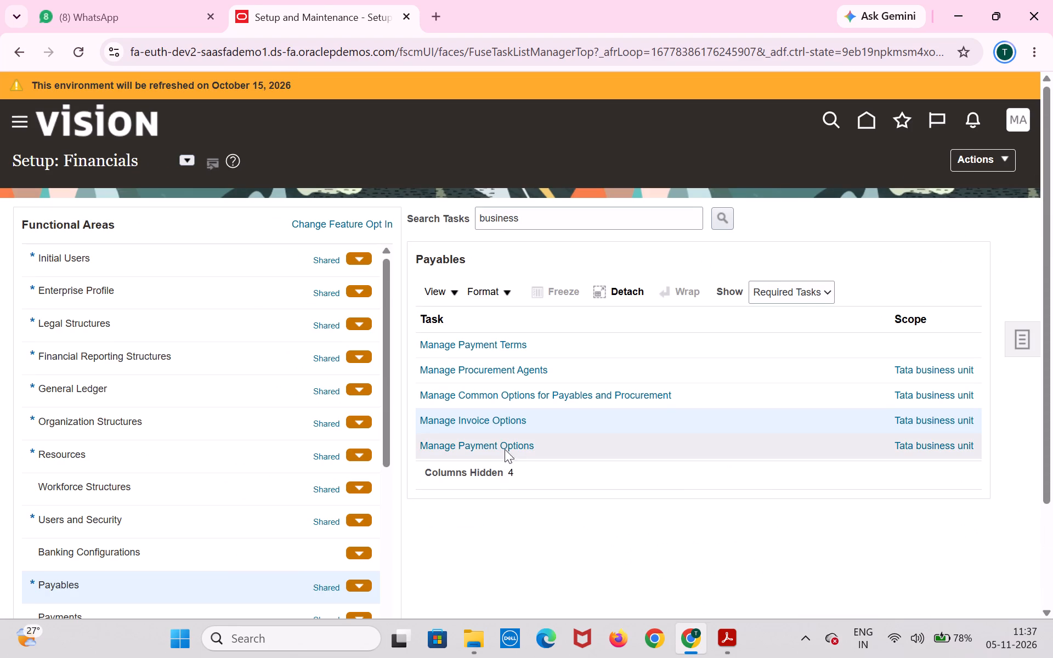
Open the Manage Payment Options task for Tata business unit.
{"action": "left_click", "coordinate": [509, 441]}
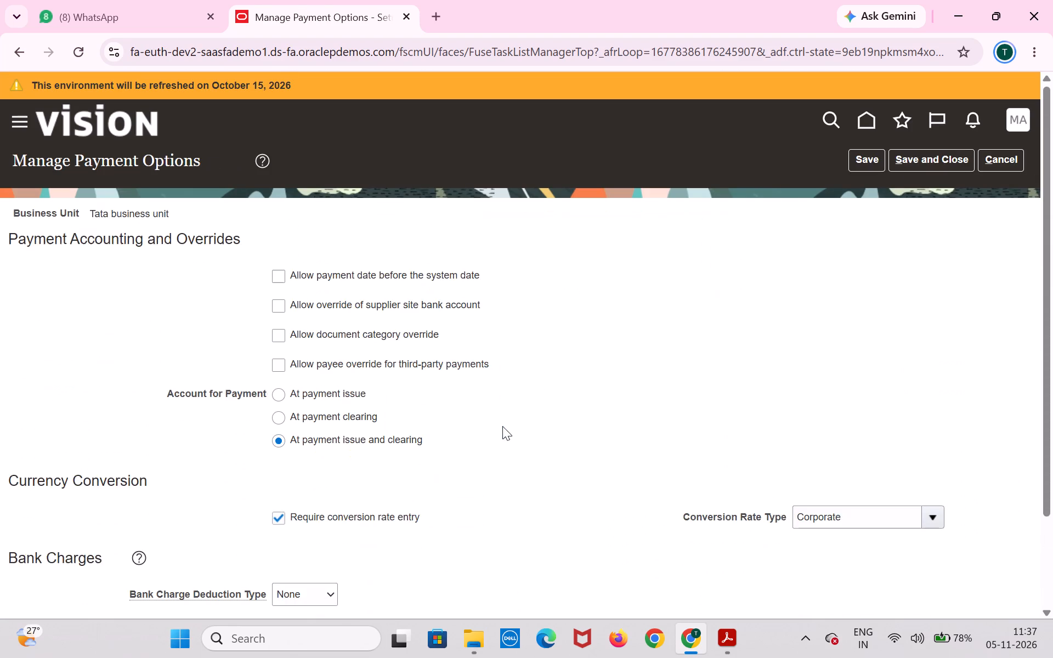
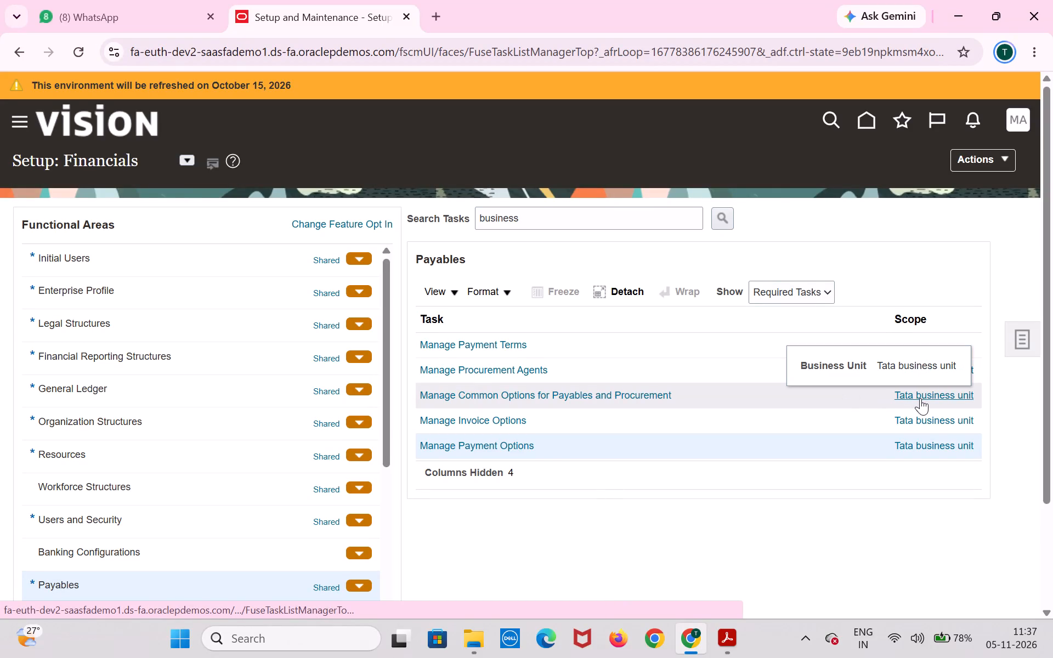
Search business units for TATA and add TATA_BUSINESS UNIT 1 as the scope of Manage Common Options for Payables and Procurement.
{"action": "left_click", "coordinate": [920, 398]}
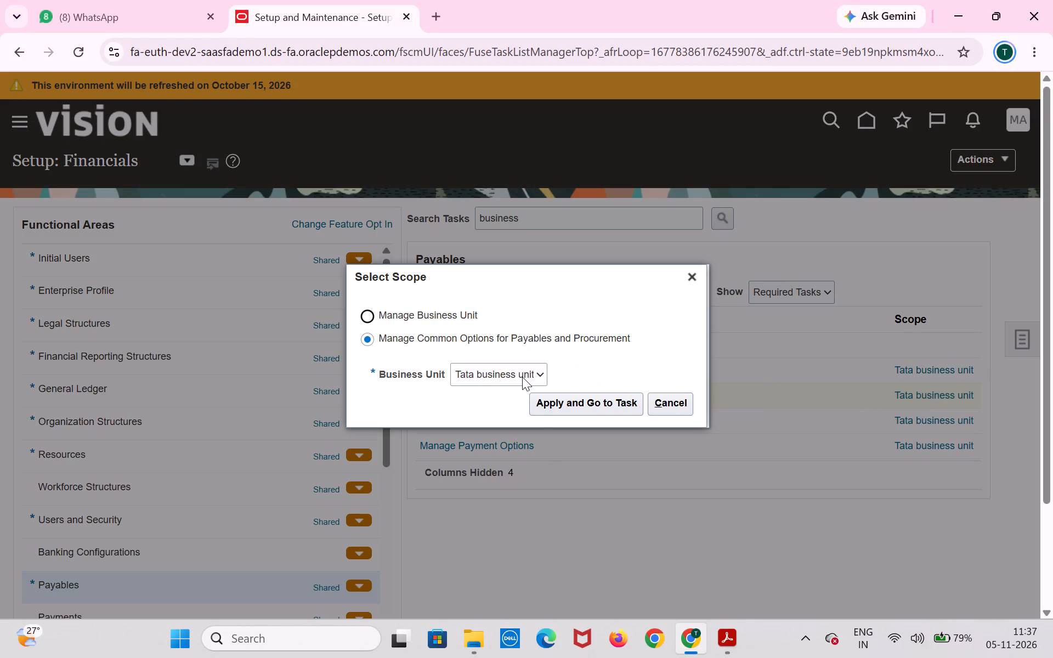
{"action": "left_click", "coordinate": [521, 377]}
{"action": "left_click", "coordinate": [499, 439]}
{"action": "left_click", "coordinate": [601, 409]}
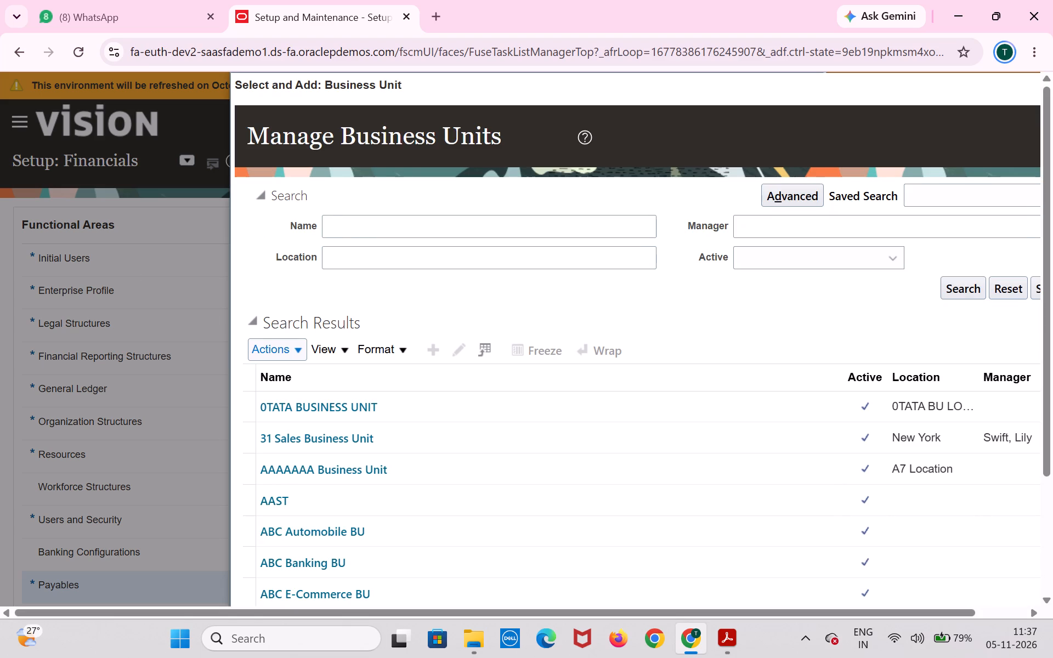
{"action": "left_click", "coordinate": [406, 223]}
{"action": "type", "text": "TATA"}
{"action": "key", "text": "Return"}
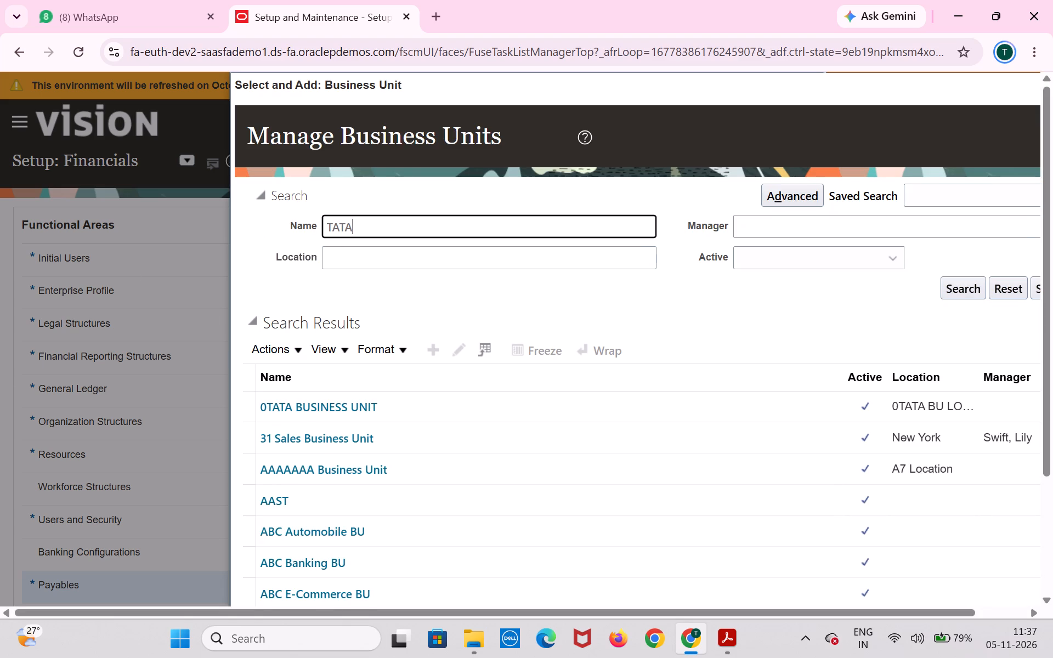
{"action": "left_click", "coordinate": [497, 404]}
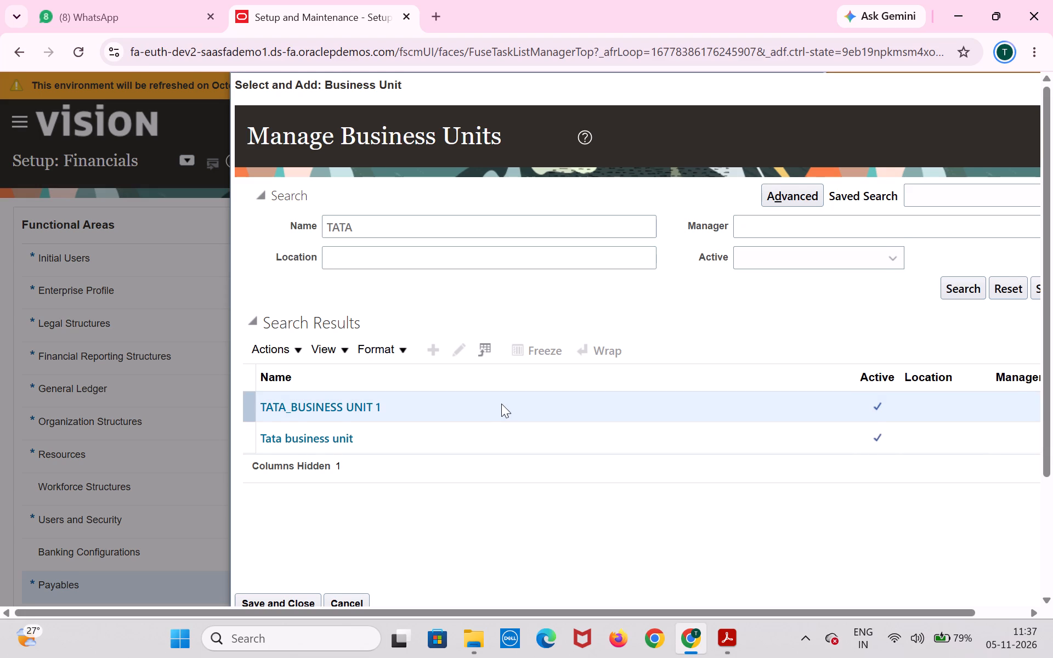
{"action": "key", "text": "alt+s"}
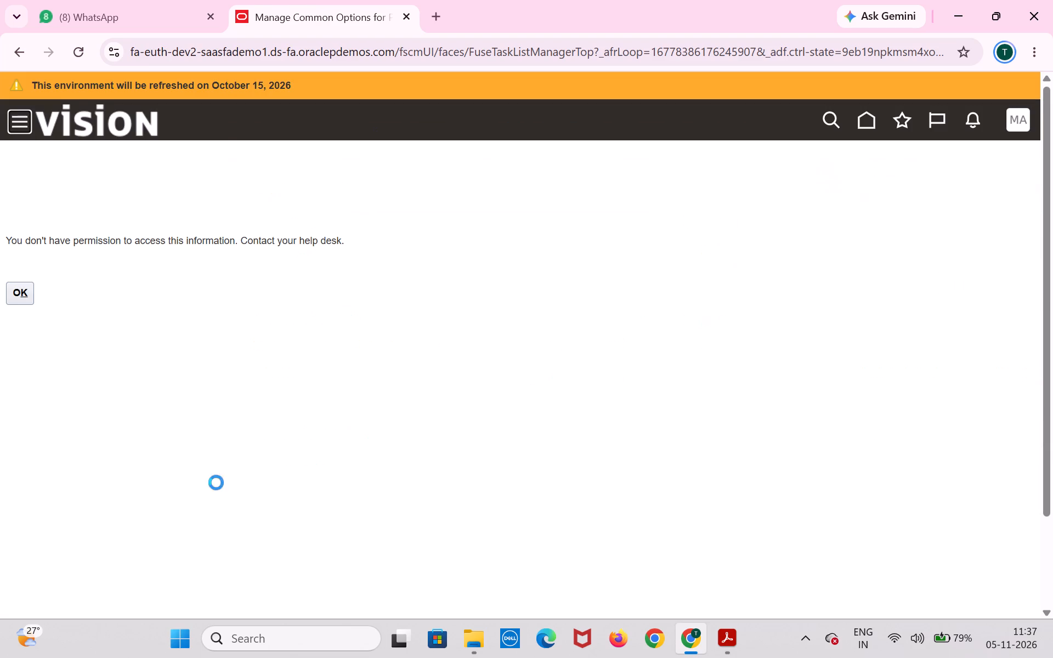
{"action": "left_click", "coordinate": [19, 285]}
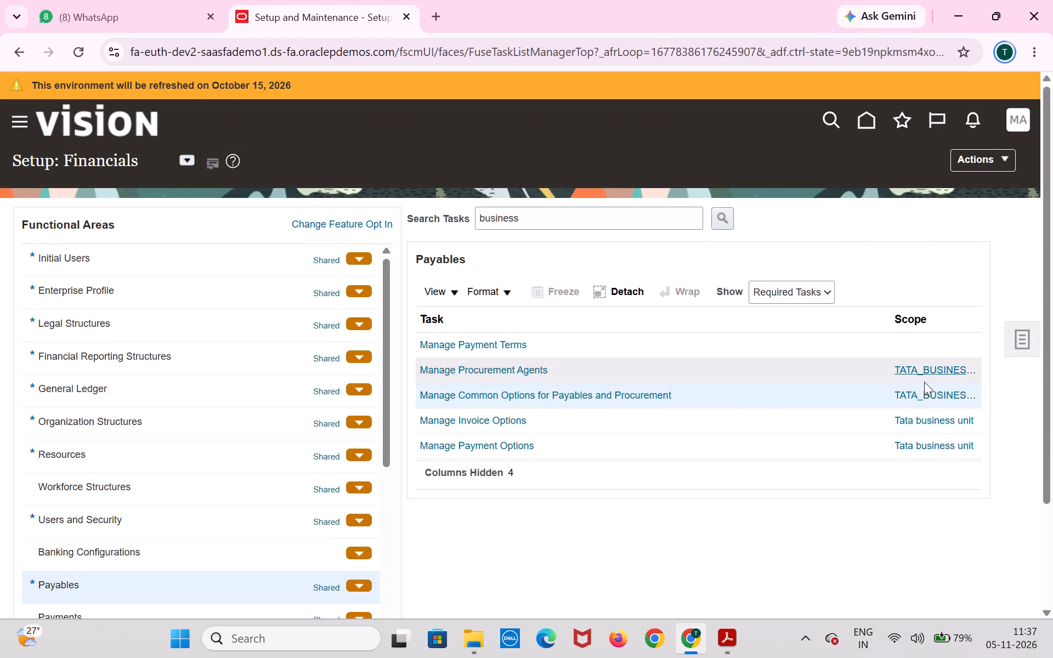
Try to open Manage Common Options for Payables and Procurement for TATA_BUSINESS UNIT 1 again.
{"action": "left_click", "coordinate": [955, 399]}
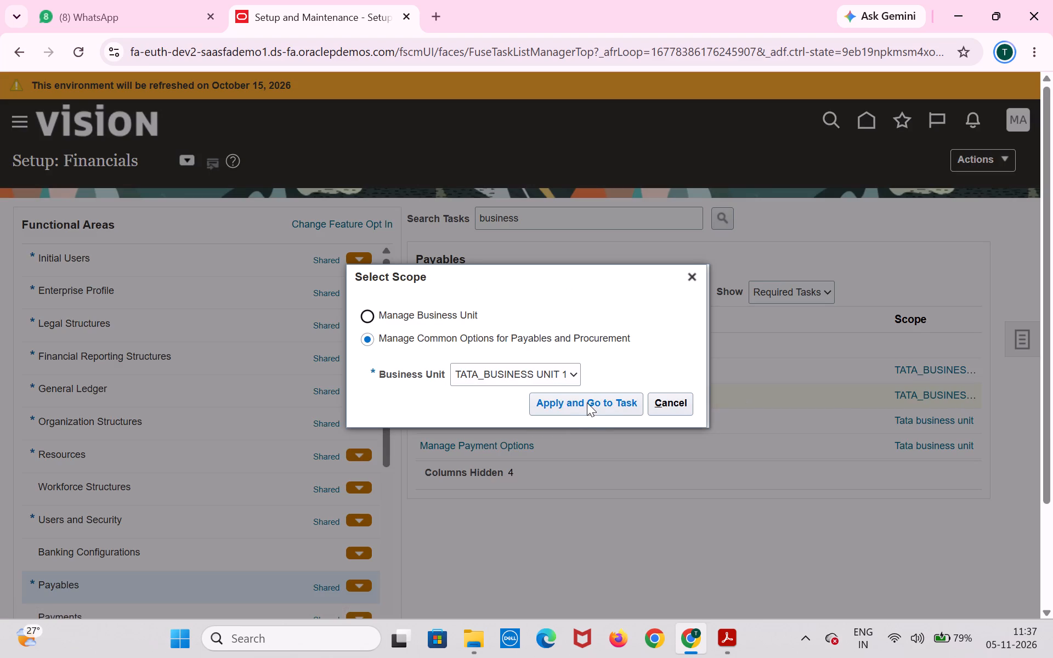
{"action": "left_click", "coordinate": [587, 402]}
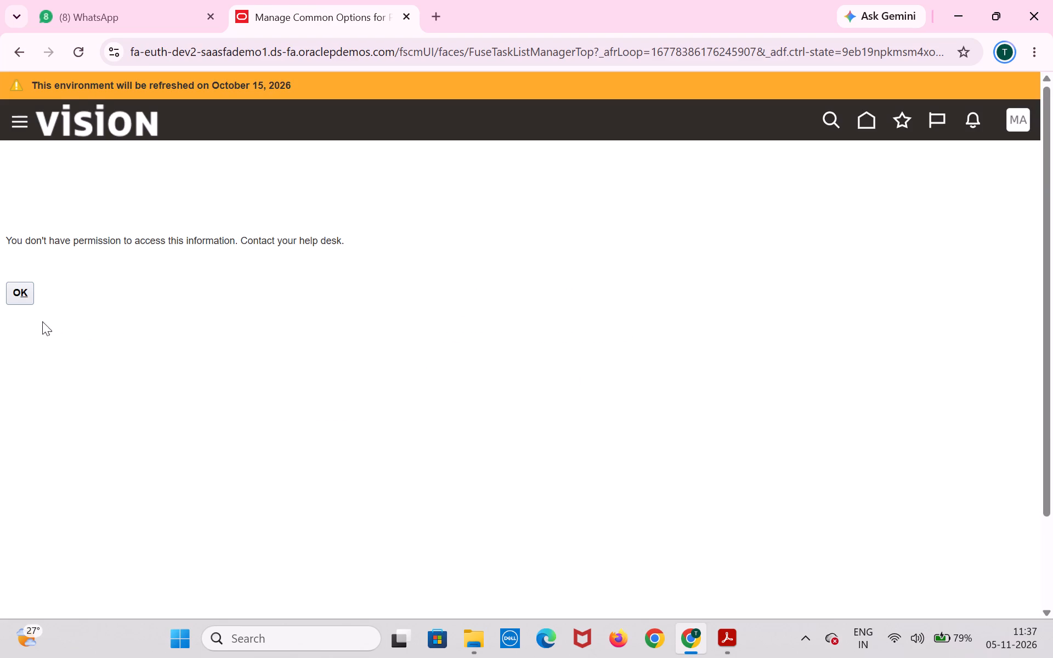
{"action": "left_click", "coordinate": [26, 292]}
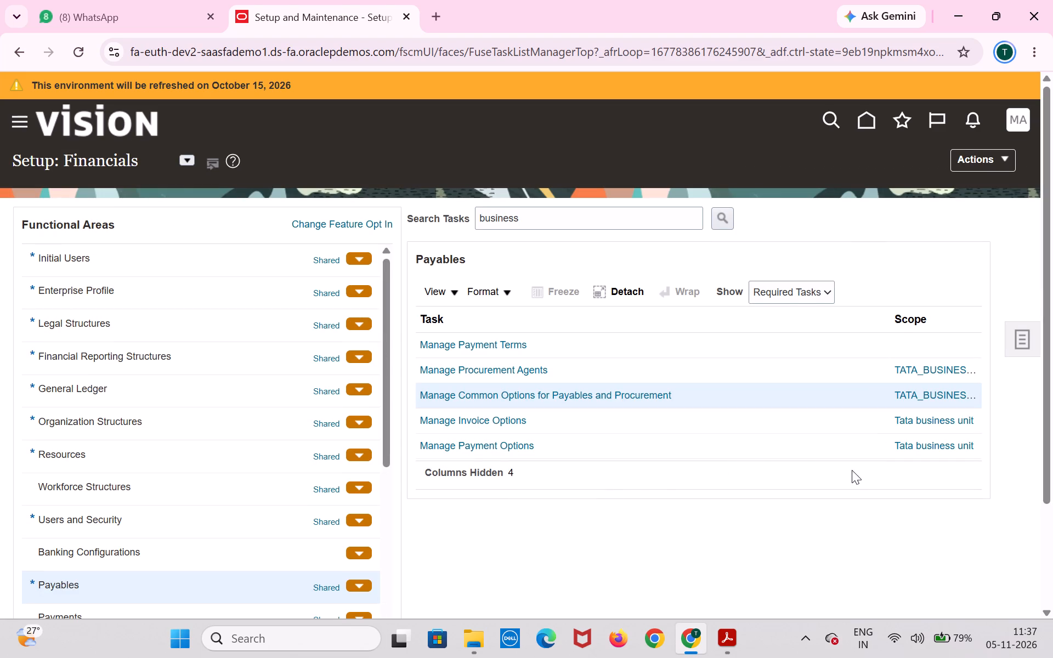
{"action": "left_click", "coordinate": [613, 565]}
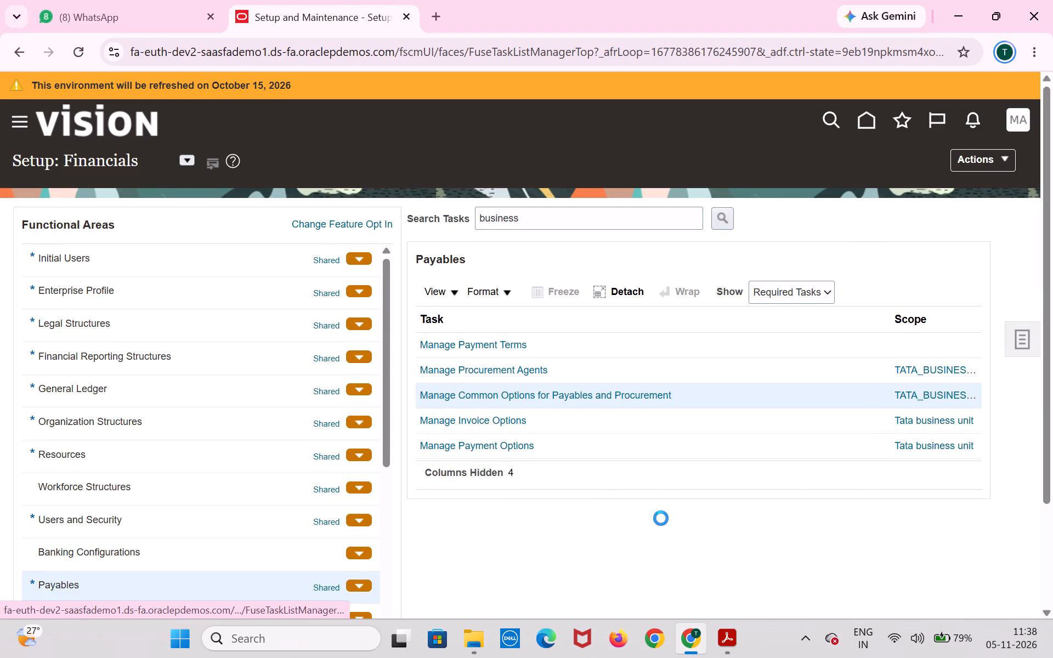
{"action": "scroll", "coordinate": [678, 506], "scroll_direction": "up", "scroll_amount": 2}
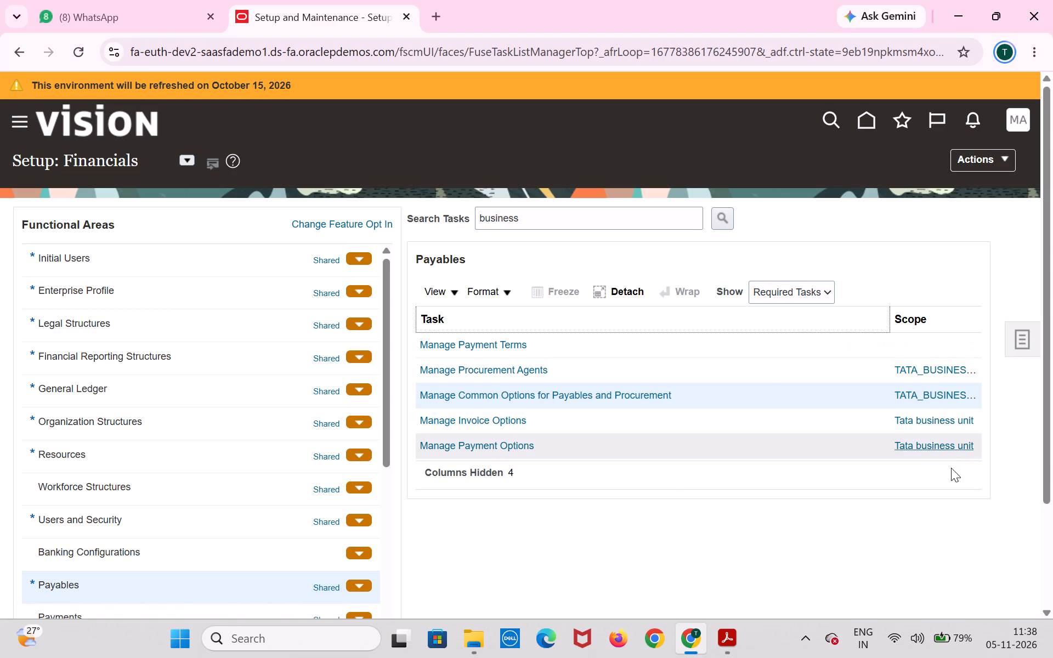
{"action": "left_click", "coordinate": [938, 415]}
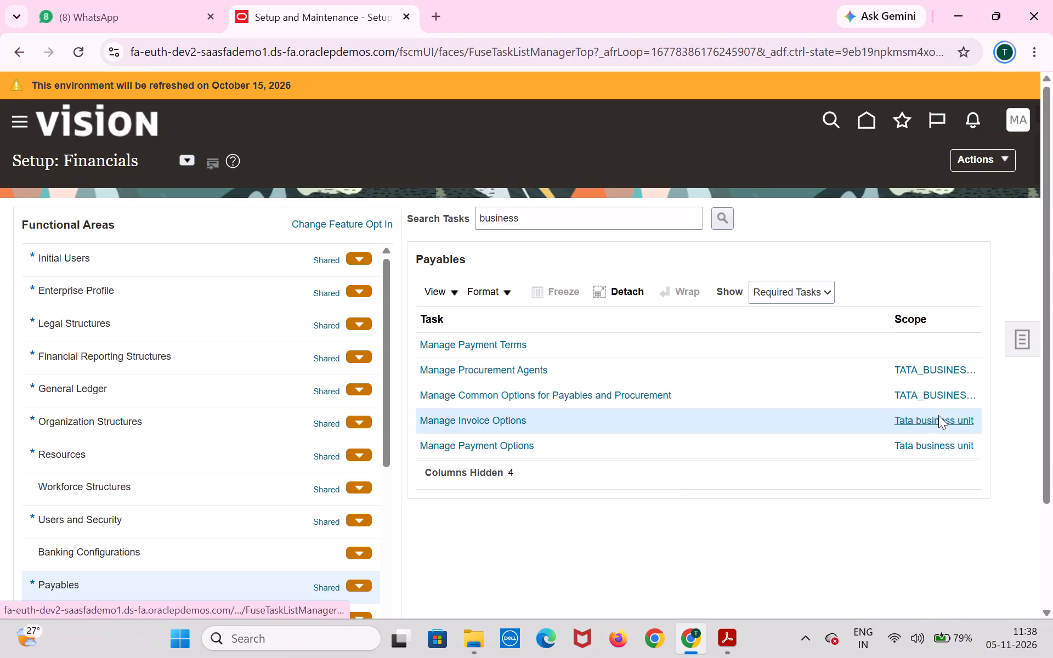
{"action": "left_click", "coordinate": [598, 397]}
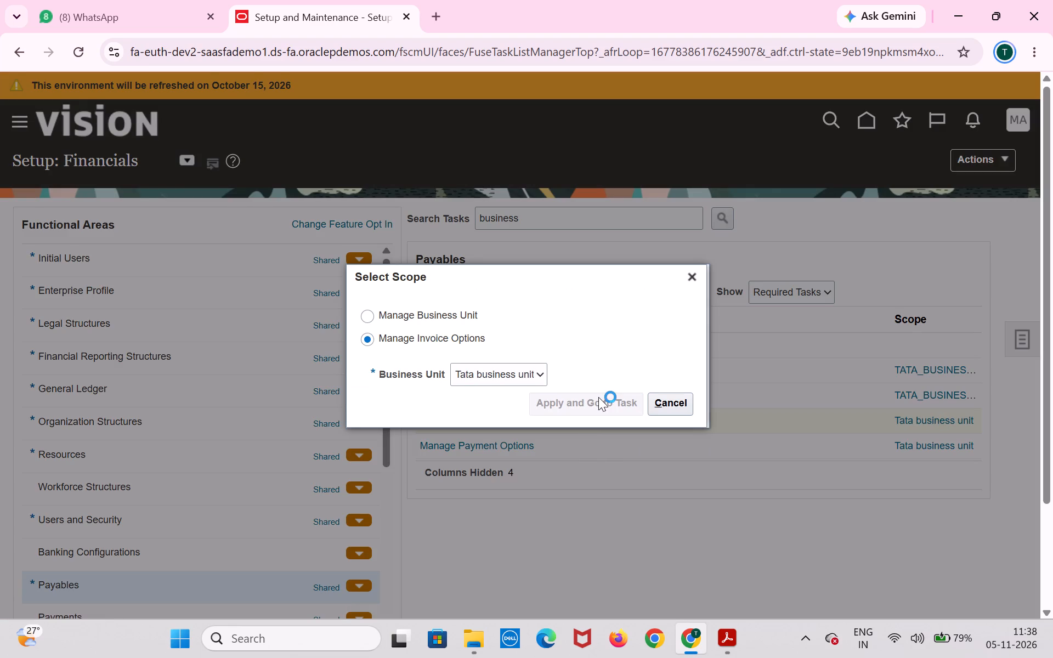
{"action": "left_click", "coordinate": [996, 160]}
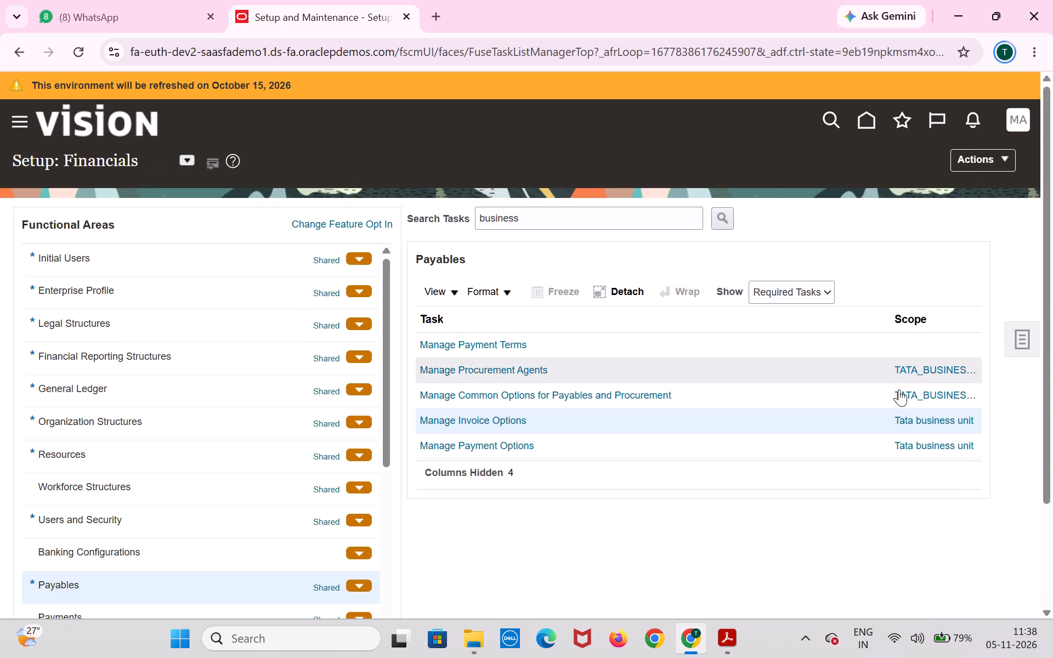
Search business units for TATA and add TATA_BUSINESS UNIT 1 as the scope of Manage Invoice Options.
{"action": "left_click", "coordinate": [921, 421]}
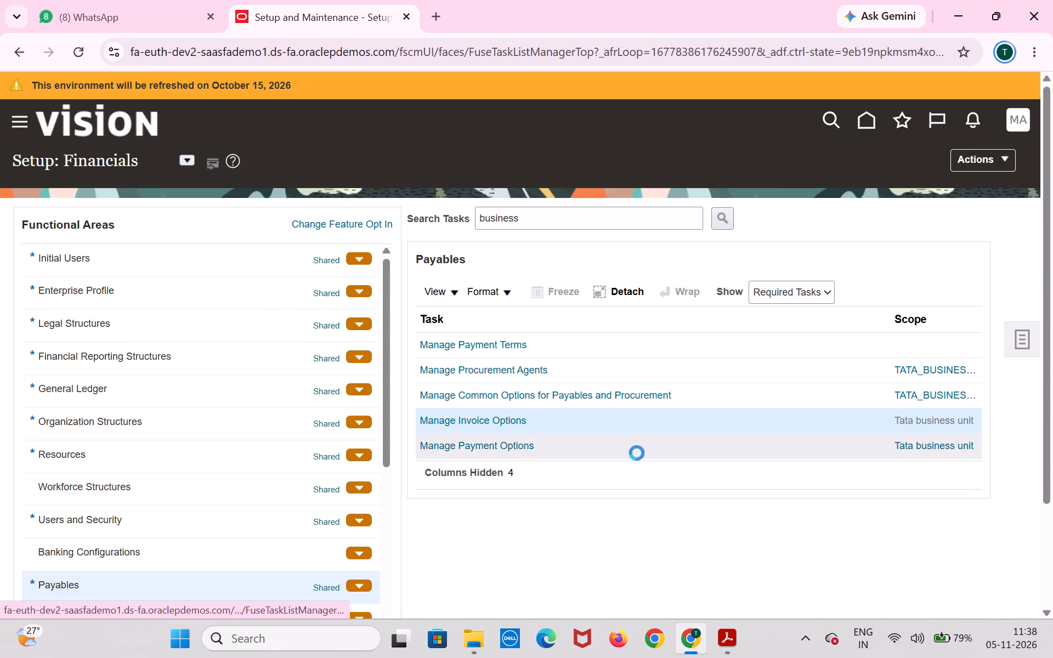
{"action": "left_click", "coordinate": [492, 371]}
{"action": "left_click", "coordinate": [525, 368]}
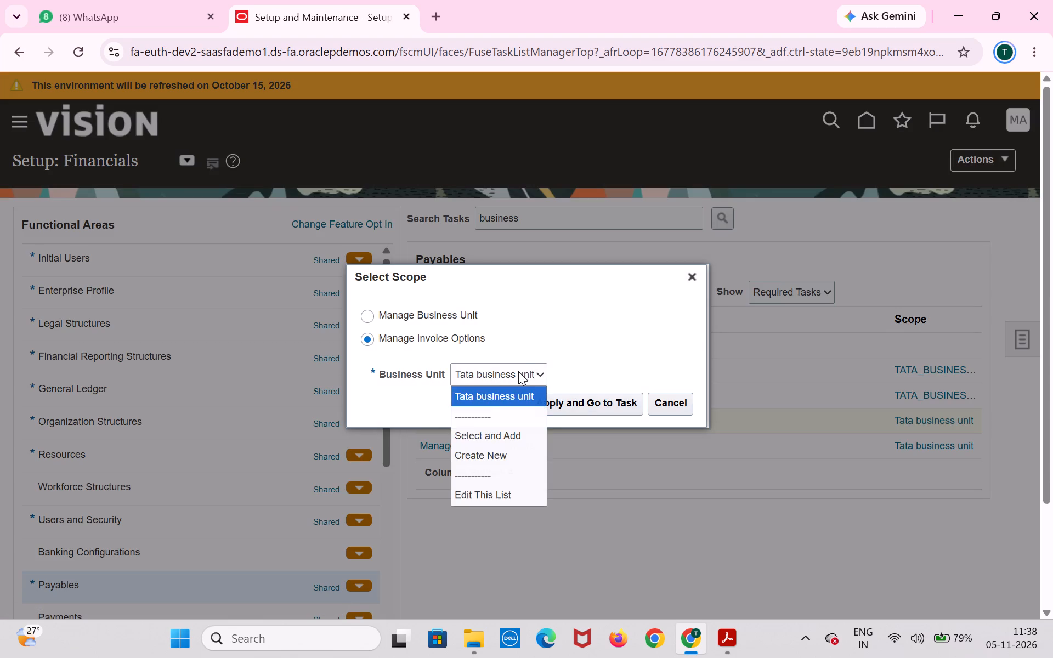
{"action": "left_click", "coordinate": [500, 434]}
{"action": "left_click", "coordinate": [564, 401]}
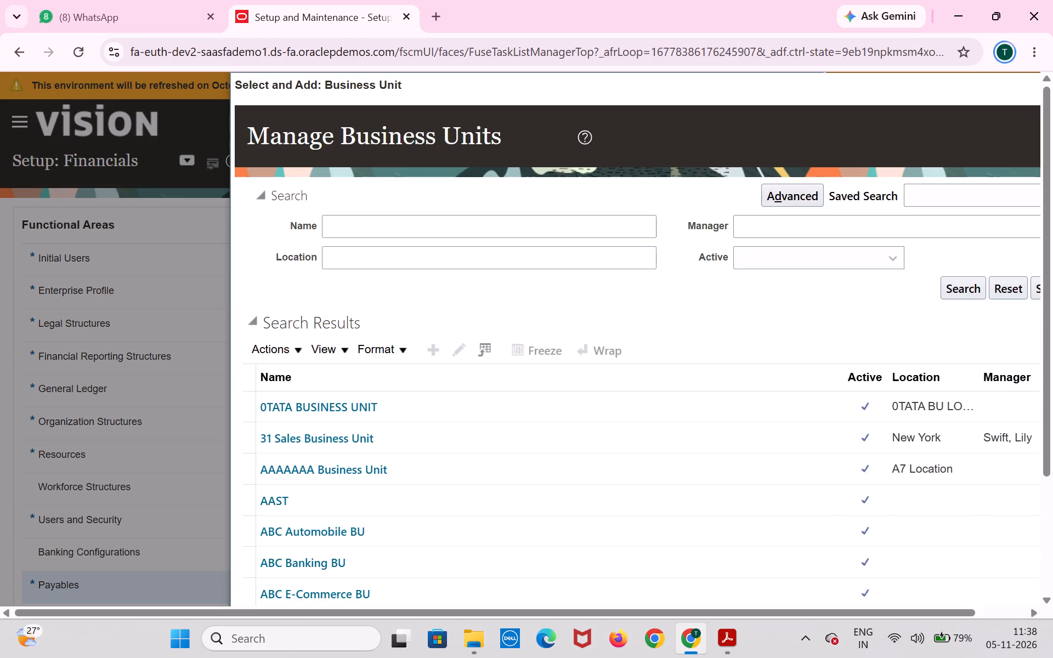
{"action": "left_click", "coordinate": [506, 232]}
{"action": "type", "text": "TATA"}
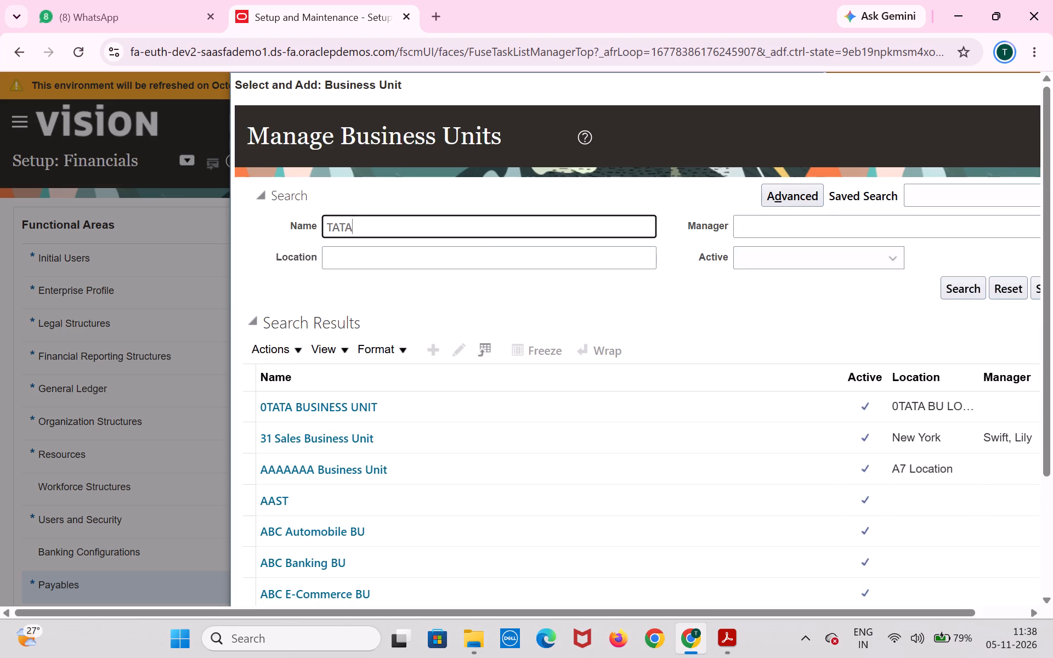
{"action": "key", "text": "Return"}
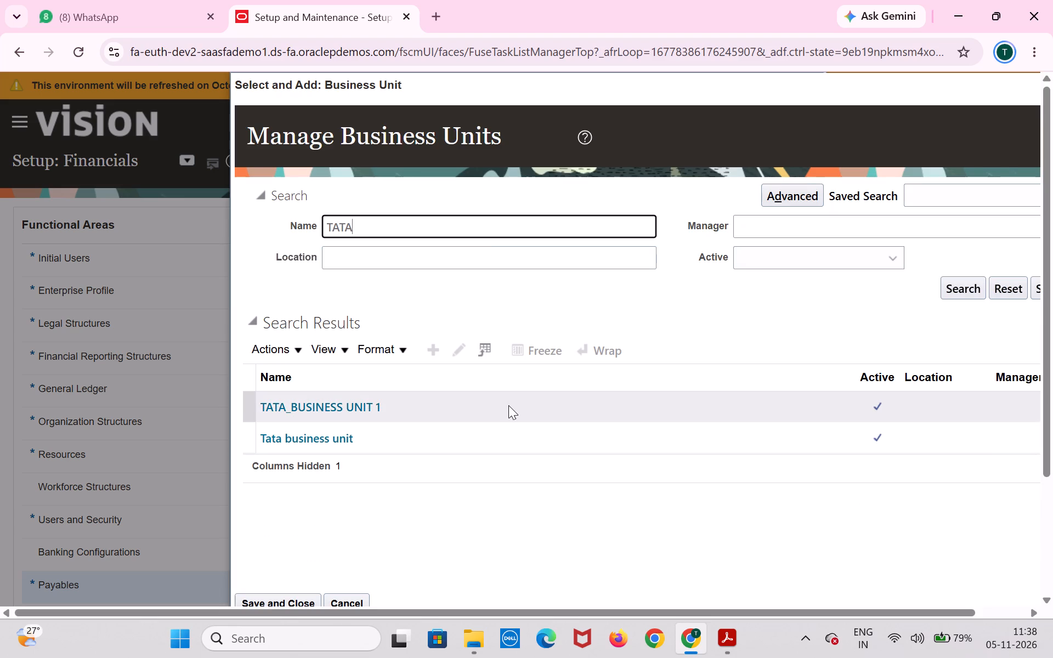
{"action": "left_click", "coordinate": [509, 405]}
{"action": "scroll", "coordinate": [474, 454], "scroll_direction": "down", "scroll_amount": 3}
{"action": "scroll", "coordinate": [392, 470], "scroll_direction": "down", "scroll_amount": 4}
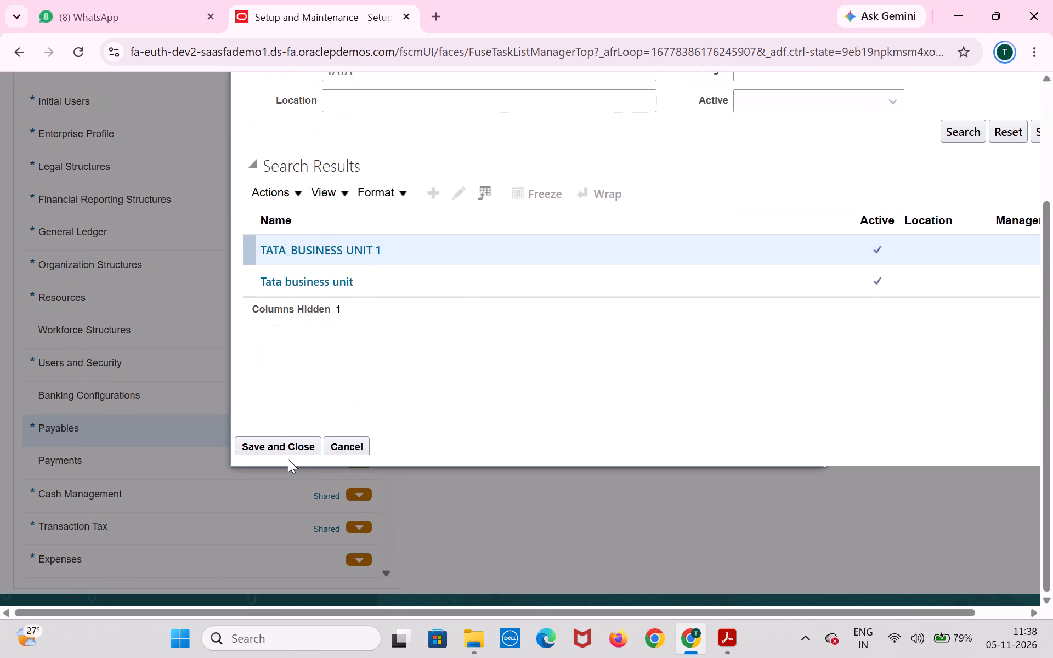
{"action": "left_click", "coordinate": [285, 441]}
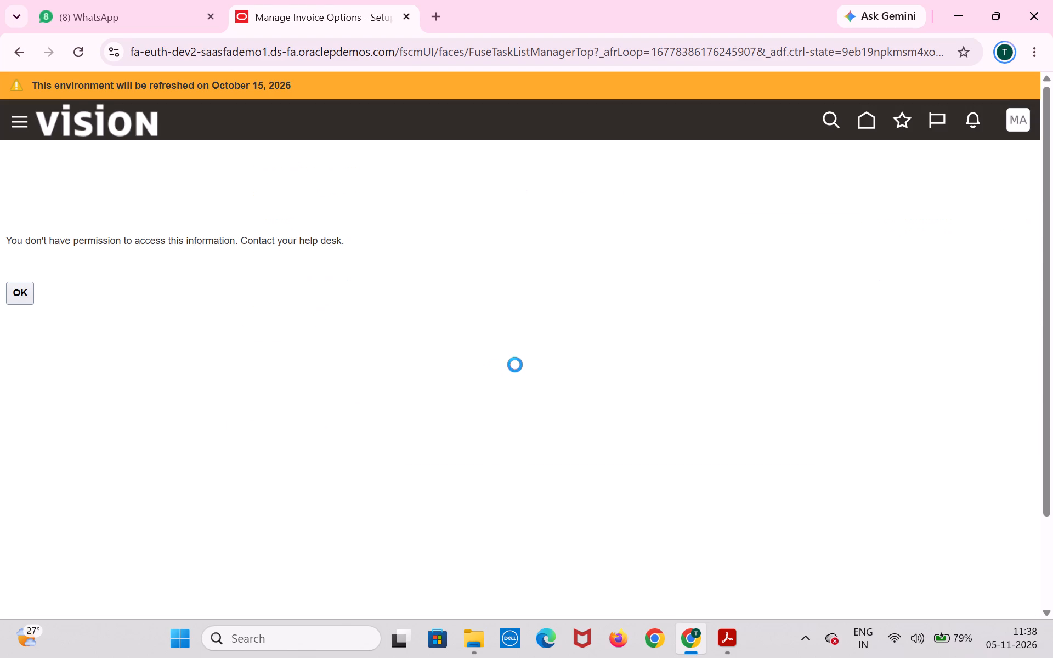
{"action": "left_click", "coordinate": [13, 300]}
Search the setup tasks for business and open Assign Business Unit Business Function for TATA_BUSINESS UNIT 1.
{"action": "scroll", "coordinate": [952, 242], "scroll_direction": "up", "scroll_amount": 4}
{"action": "scroll", "coordinate": [615, 370], "scroll_direction": "up", "scroll_amount": 4}
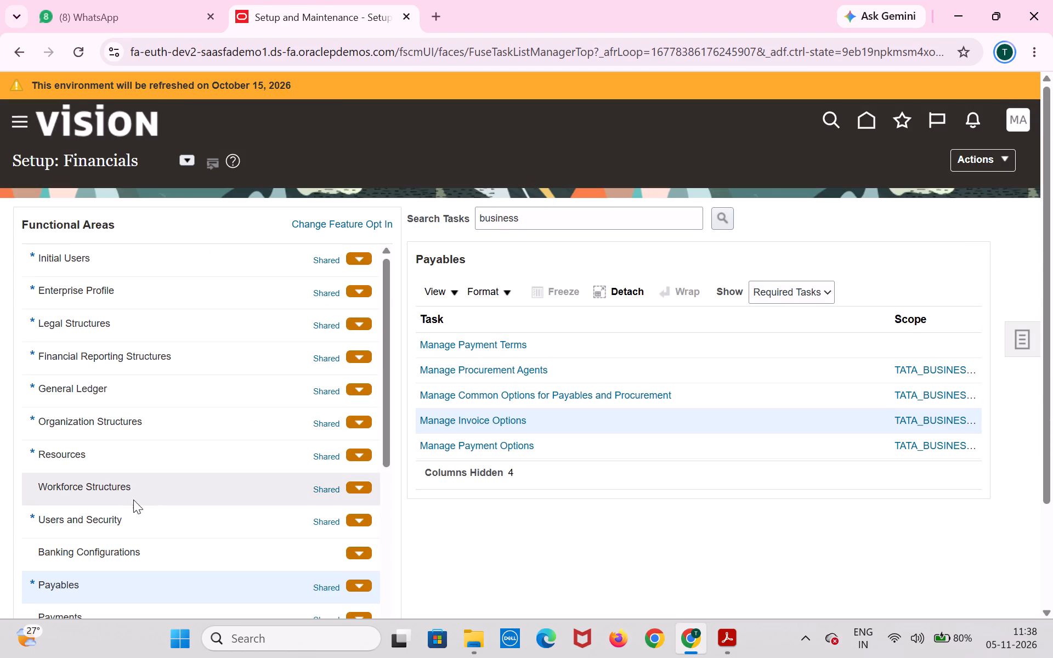
{"action": "left_click", "coordinate": [724, 213]}
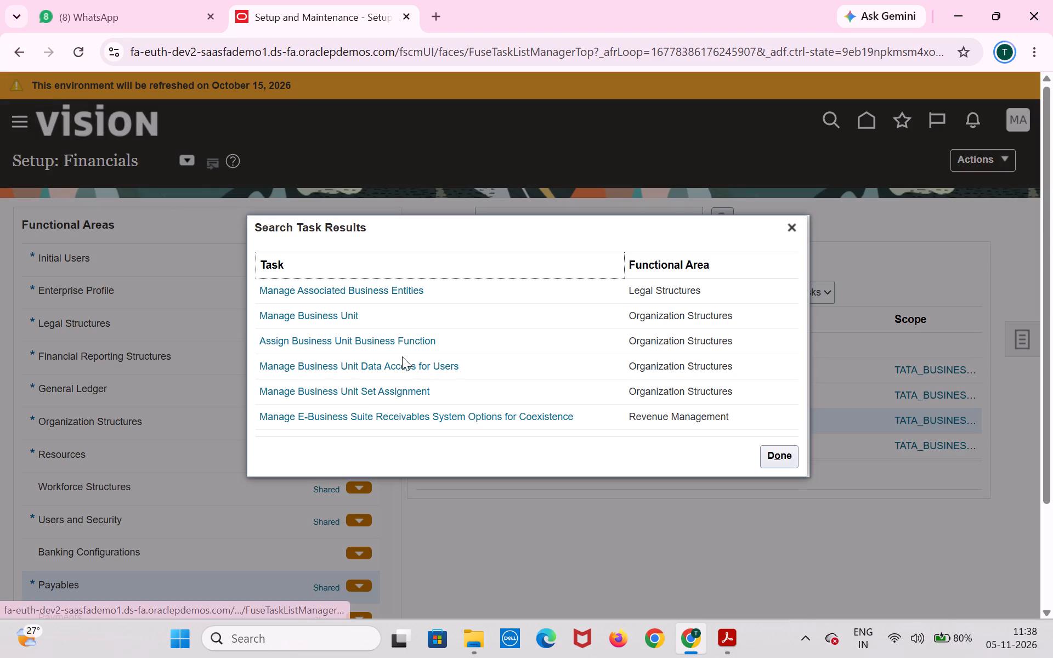
{"action": "left_click", "coordinate": [343, 344]}
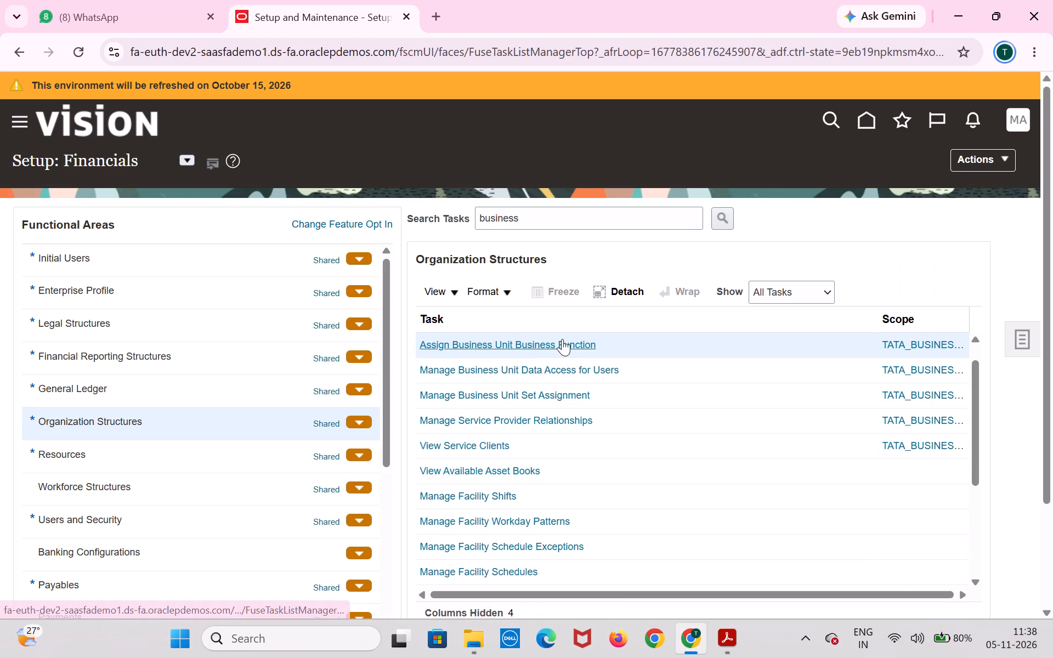
{"action": "left_click", "coordinate": [562, 339]}
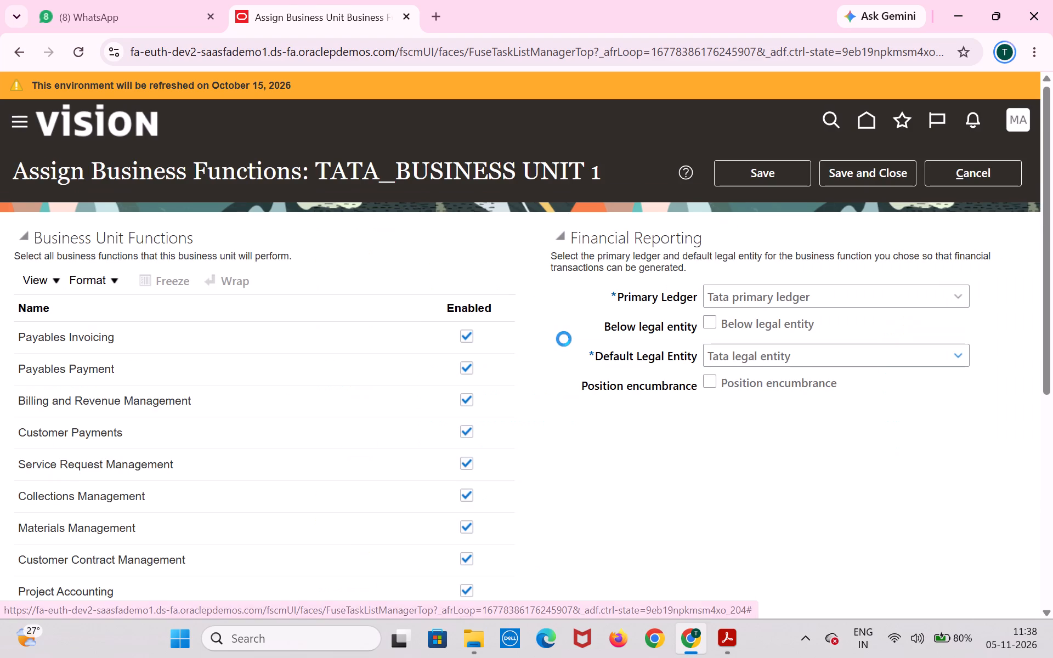
Enable Below legal entity and Position encumbrance for TATA_BUSINESS UNIT 1, and save and close its business function assignment.
{"action": "scroll", "coordinate": [565, 342], "scroll_direction": "down", "scroll_amount": 6}
{"action": "scroll", "coordinate": [565, 347], "scroll_direction": "up", "scroll_amount": 6}
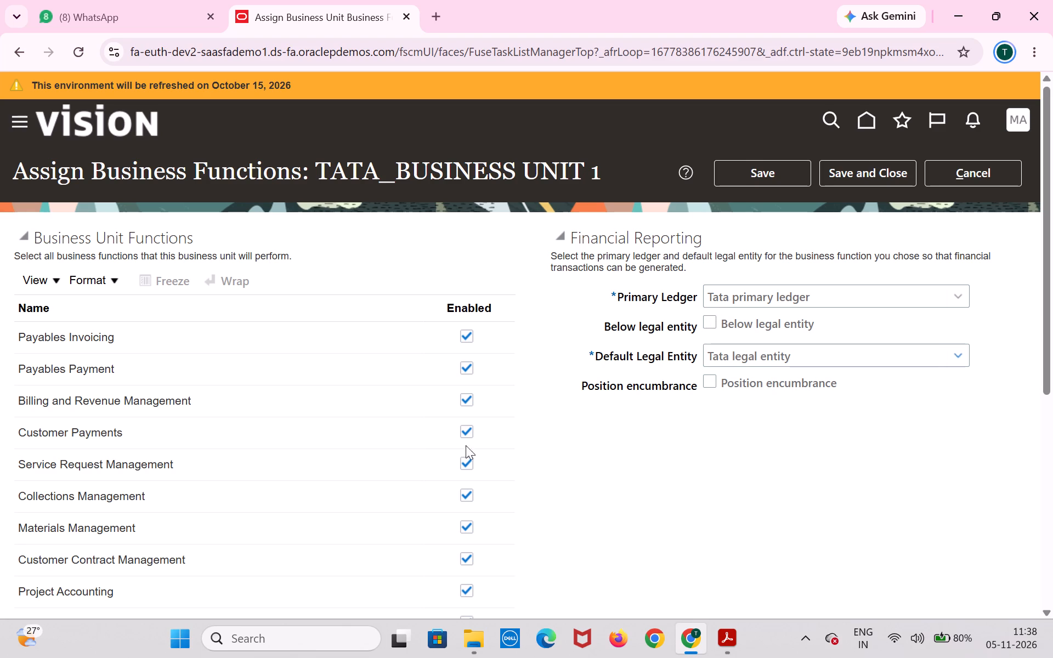
{"action": "scroll", "coordinate": [270, 487], "scroll_direction": "down", "scroll_amount": 10}
{"action": "scroll", "coordinate": [271, 487], "scroll_direction": "up", "scroll_amount": 13}
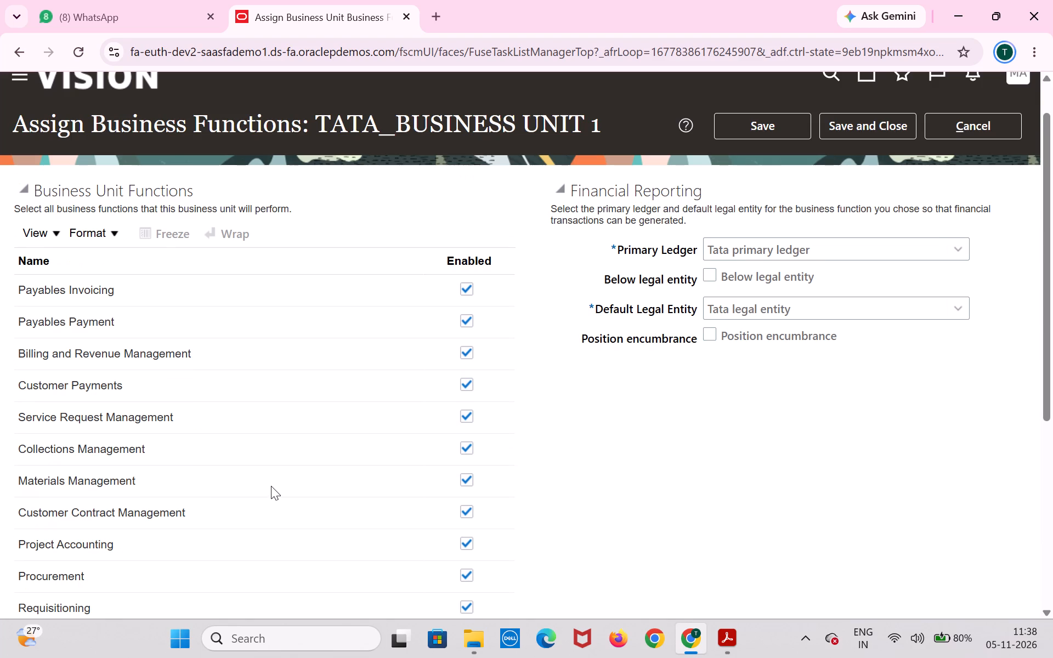
{"action": "left_click", "coordinate": [778, 174]}
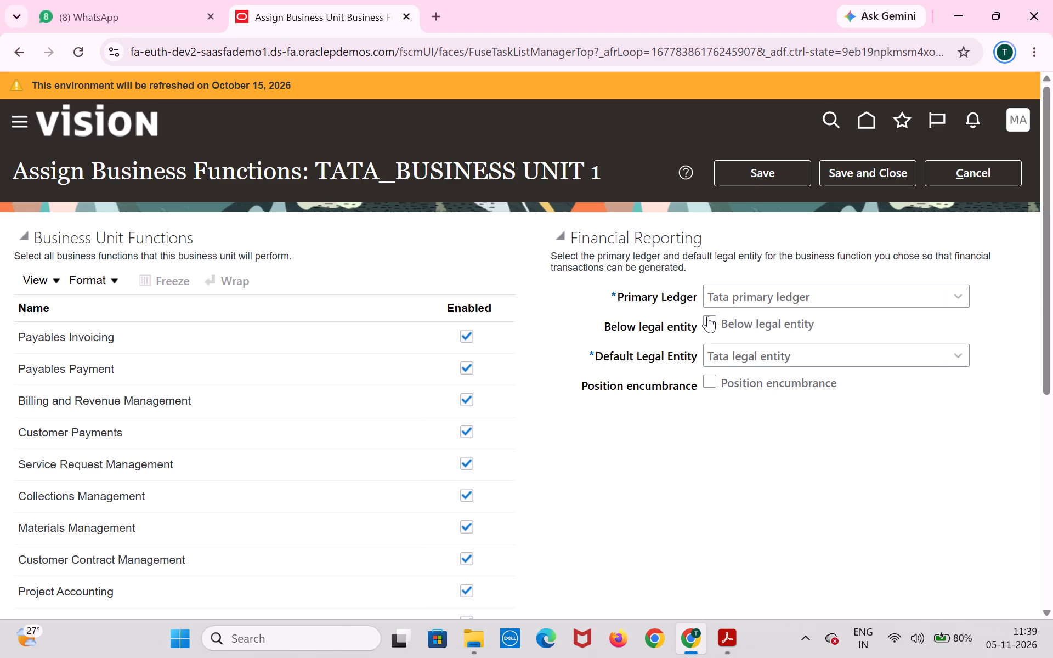
{"action": "left_click_drag", "start_coordinate": [707, 316], "coordinate": [714, 316]}
{"action": "left_click", "coordinate": [708, 384]}
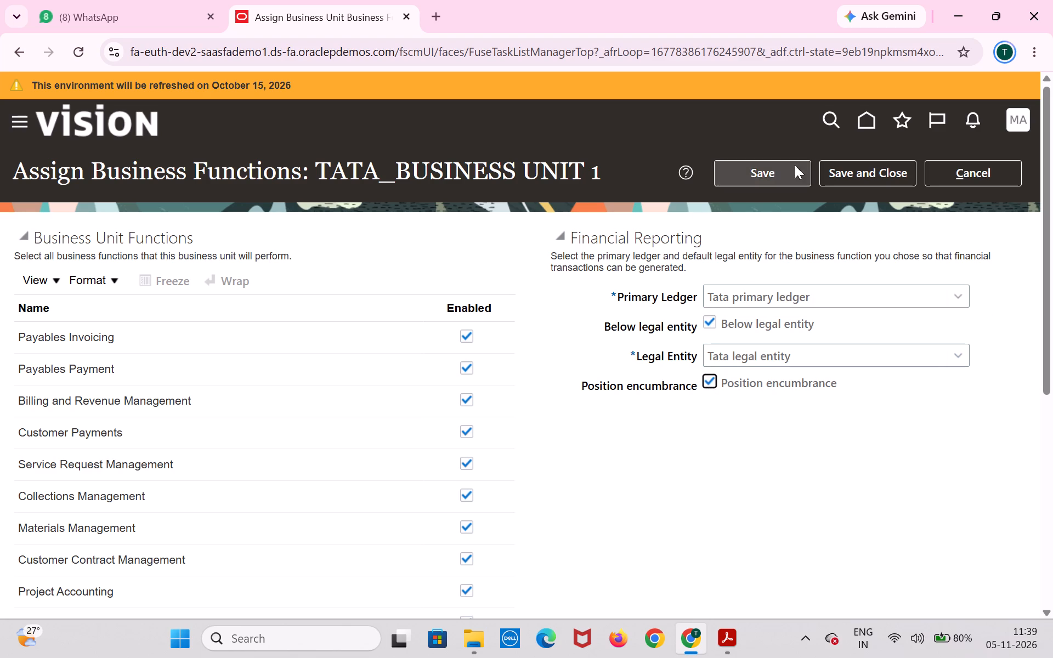
{"action": "left_click", "coordinate": [843, 177]}
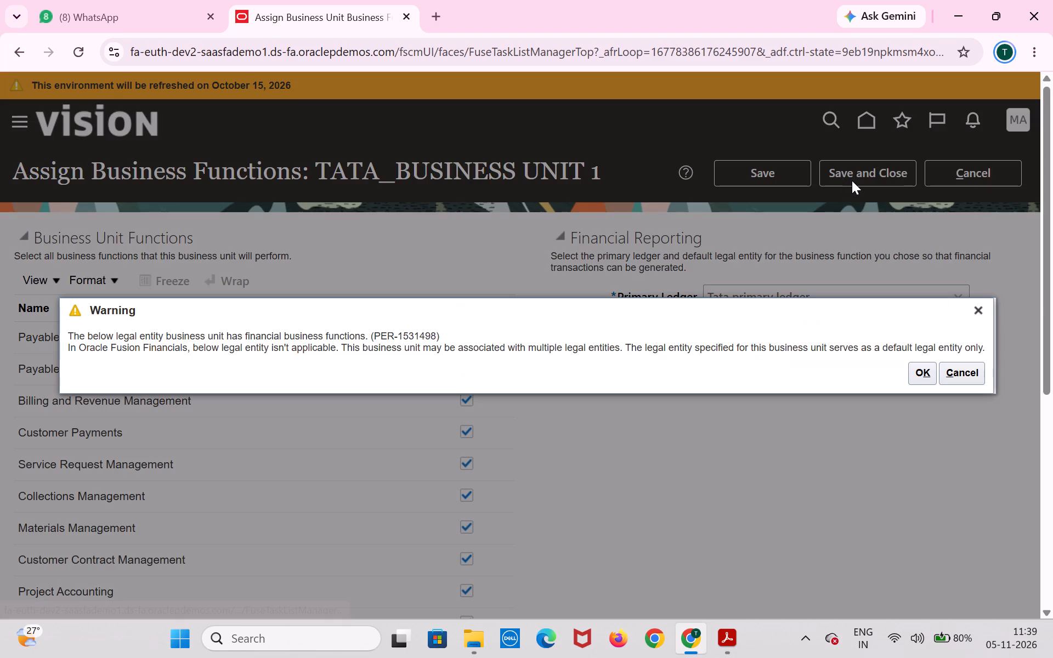
{"action": "left_click", "coordinate": [923, 377]}
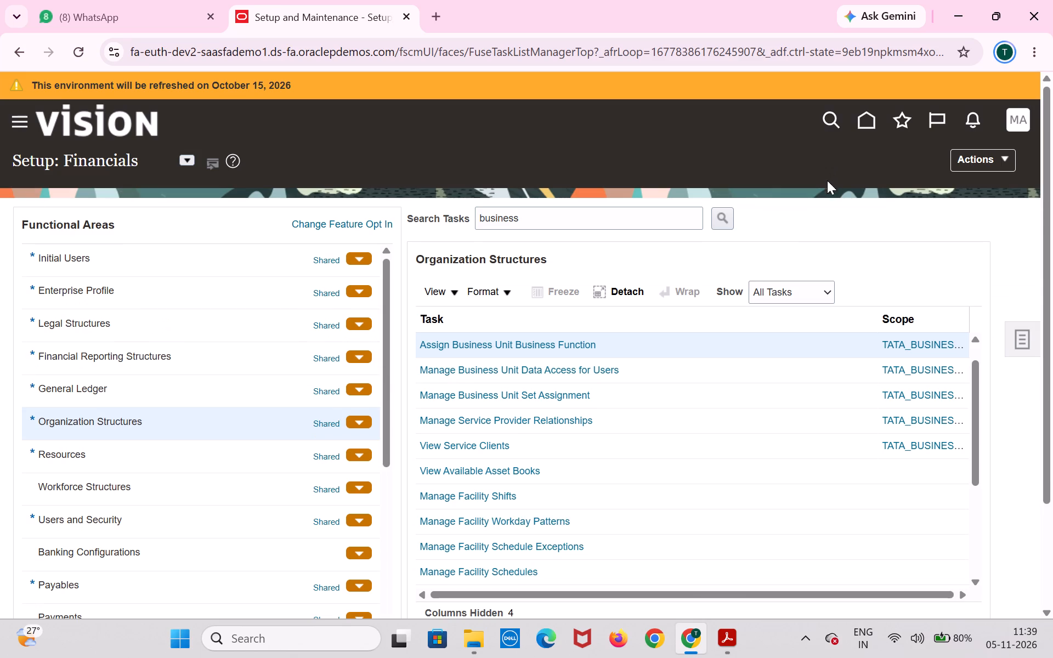
Open the scope selection of Manage Common Options for Payables and Procurement in the Payables functional area.
{"action": "left_click", "coordinate": [55, 578]}
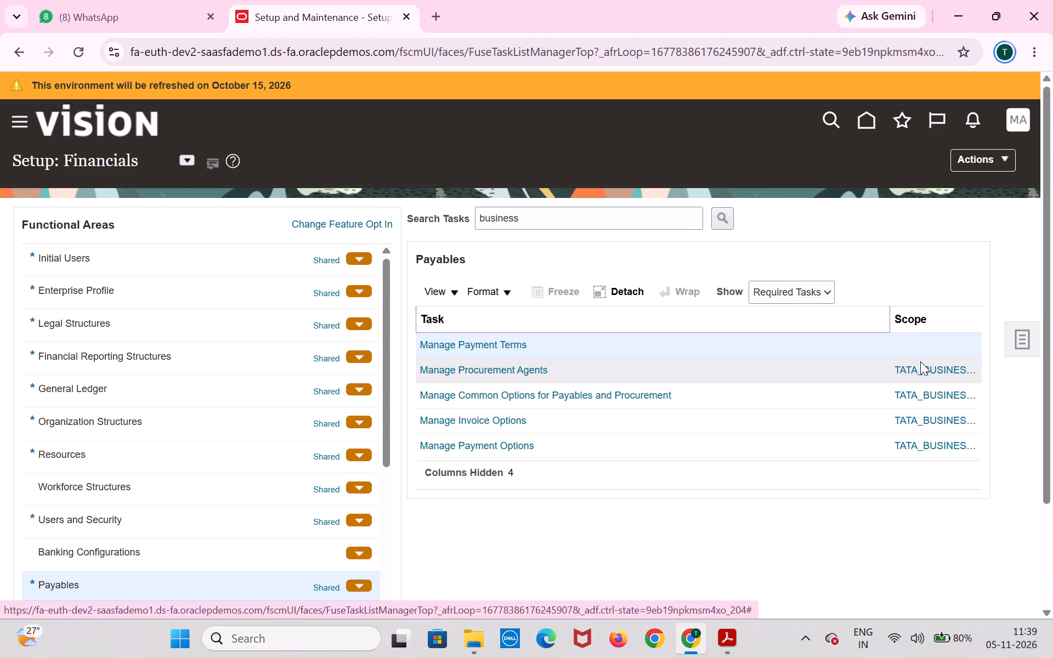
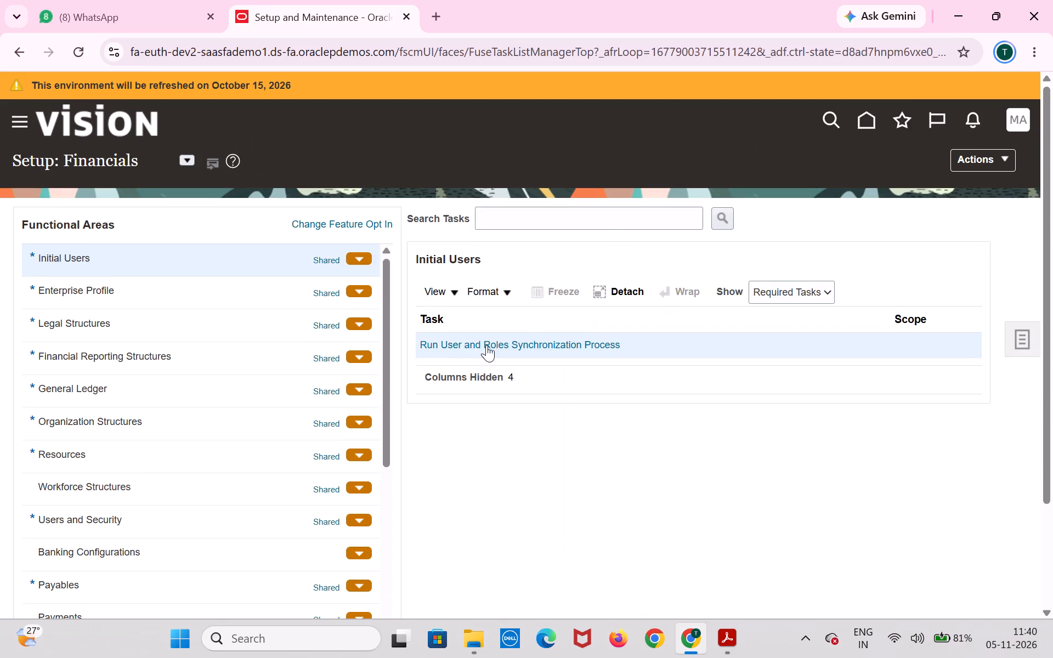
In the Payables Manage Invoice Options for TATA_BUSINESS UNIT 1, enable document category override and adjustments to paid invoices.
{"action": "left_click", "coordinate": [186, 593]}
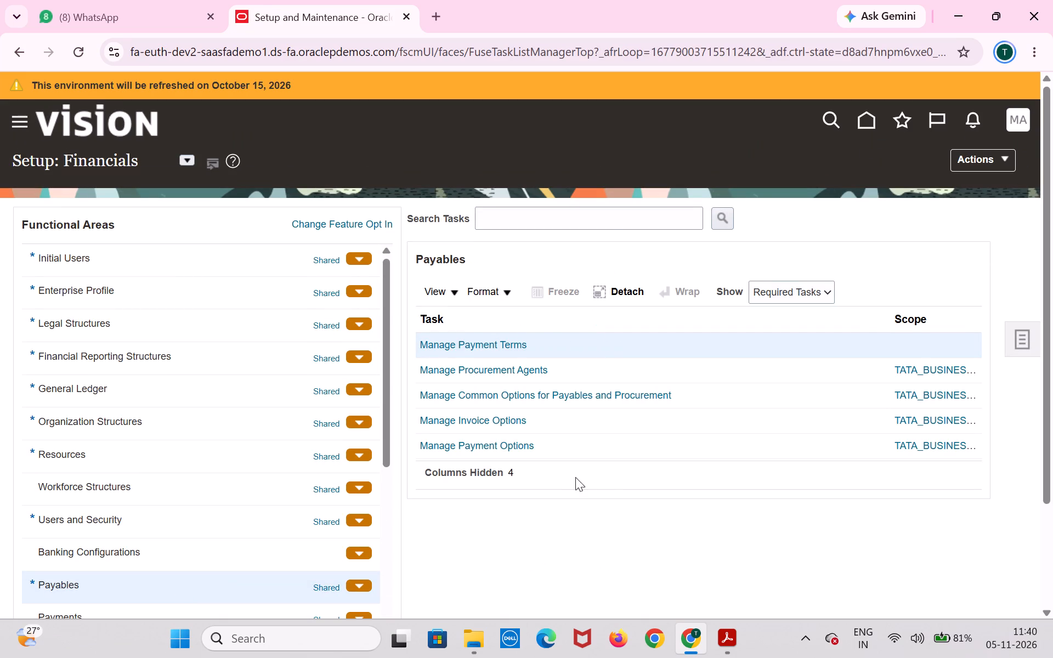
{"action": "left_click", "coordinate": [508, 419]}
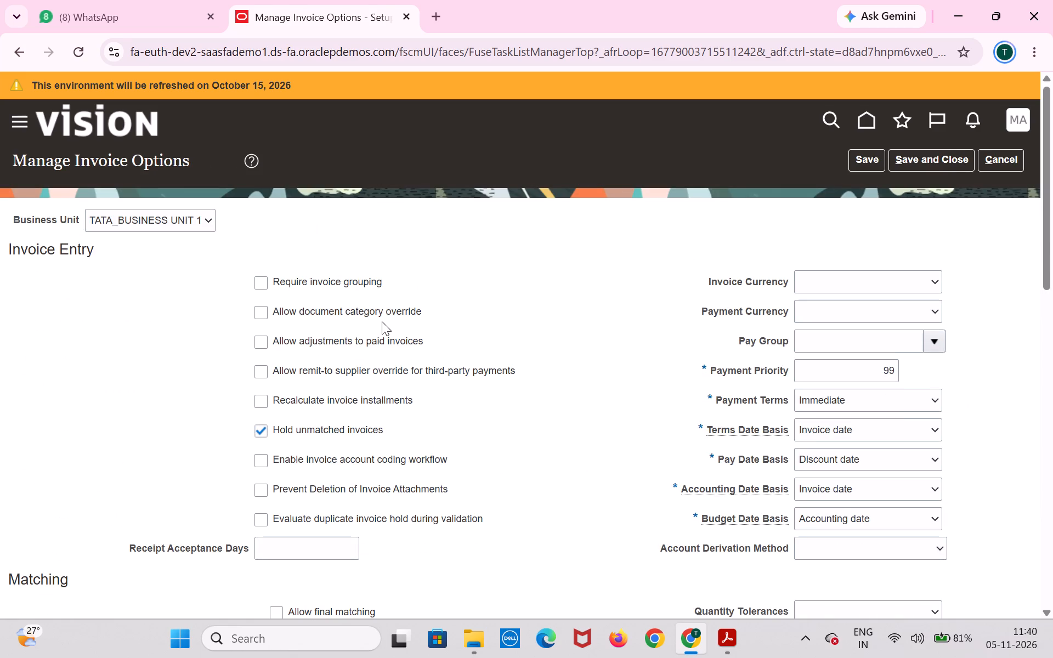
{"action": "left_click", "coordinate": [381, 307]}
{"action": "left_click", "coordinate": [394, 341]}
Set the Payment Request payment terms to Immediate, and save and close the invoice options.
{"action": "scroll", "coordinate": [523, 424], "scroll_direction": "down", "scroll_amount": 7}
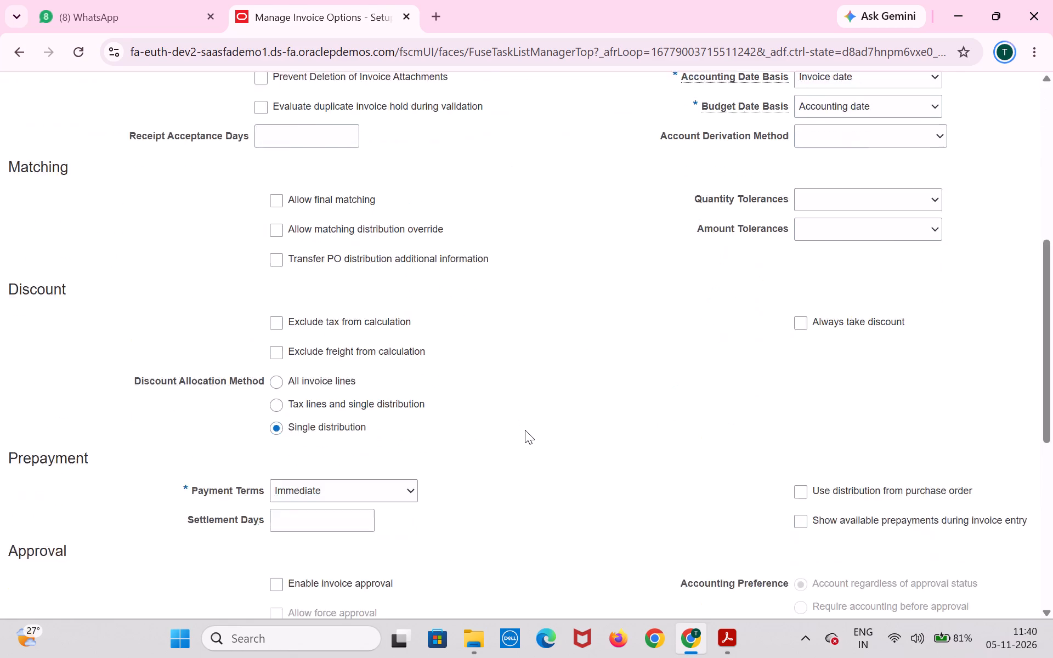
{"action": "scroll", "coordinate": [525, 430], "scroll_direction": "down", "scroll_amount": 3}
{"action": "left_click", "coordinate": [398, 443]}
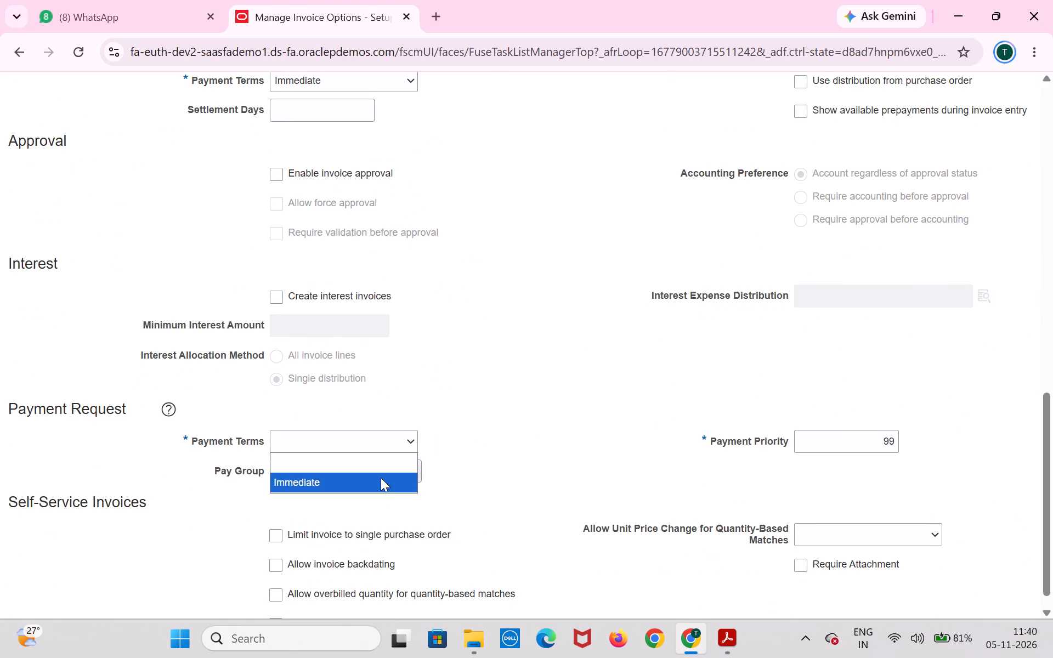
{"action": "left_click", "coordinate": [381, 478]}
{"action": "scroll", "coordinate": [490, 443], "scroll_direction": "up", "scroll_amount": 4}
{"action": "scroll", "coordinate": [771, 375], "scroll_direction": "up", "scroll_amount": 4}
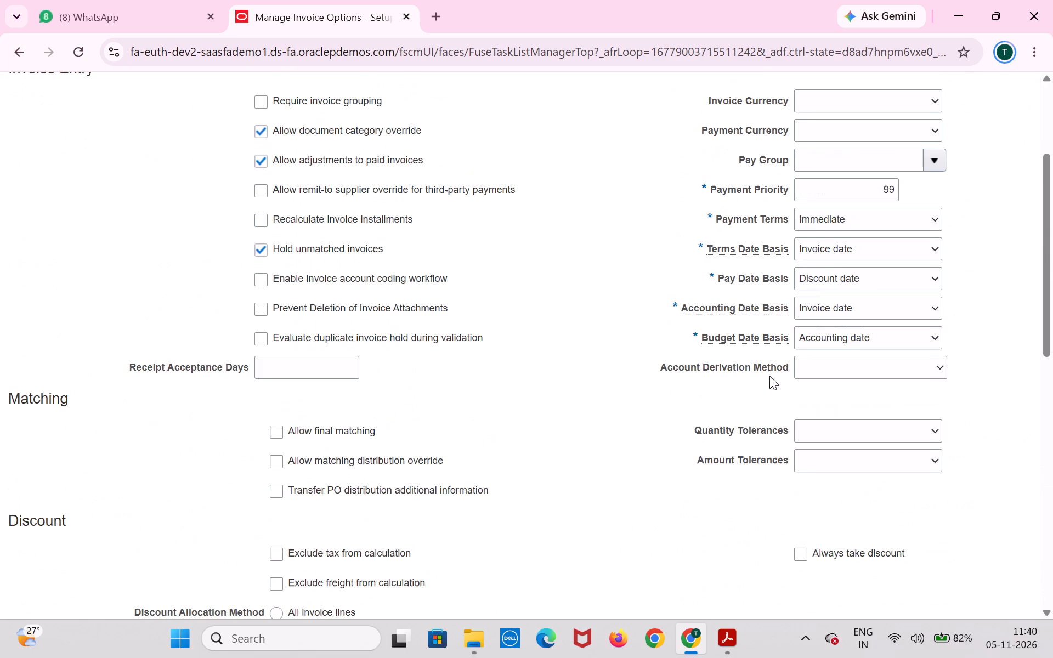
{"action": "scroll", "coordinate": [542, 396], "scroll_direction": "up", "scroll_amount": 4}
{"action": "left_click", "coordinate": [880, 160]}
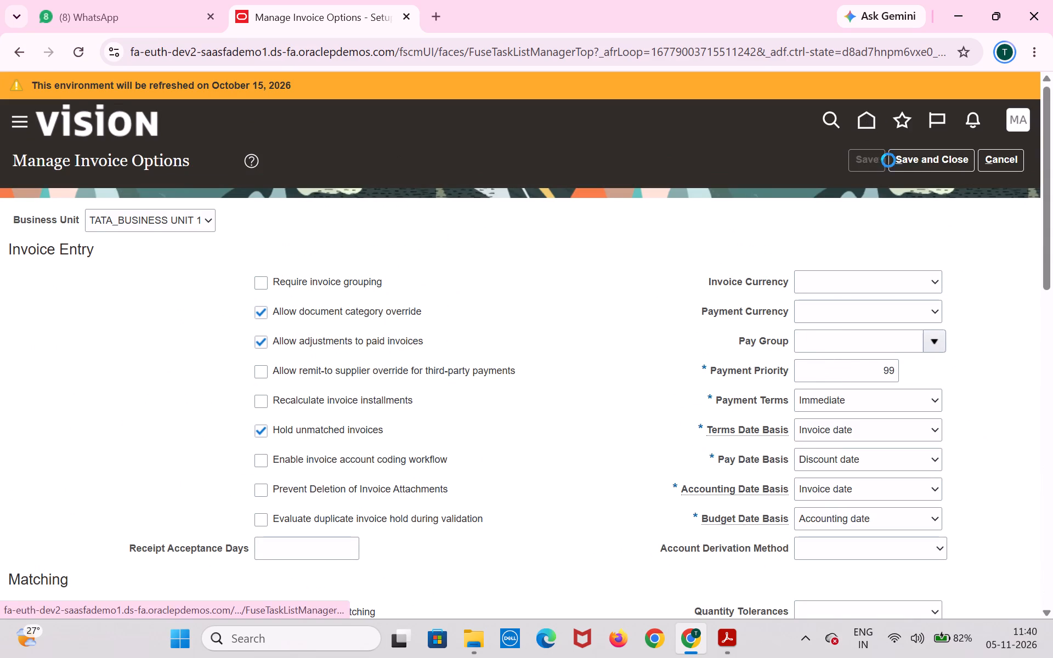
{"action": "left_click", "coordinate": [899, 159]}
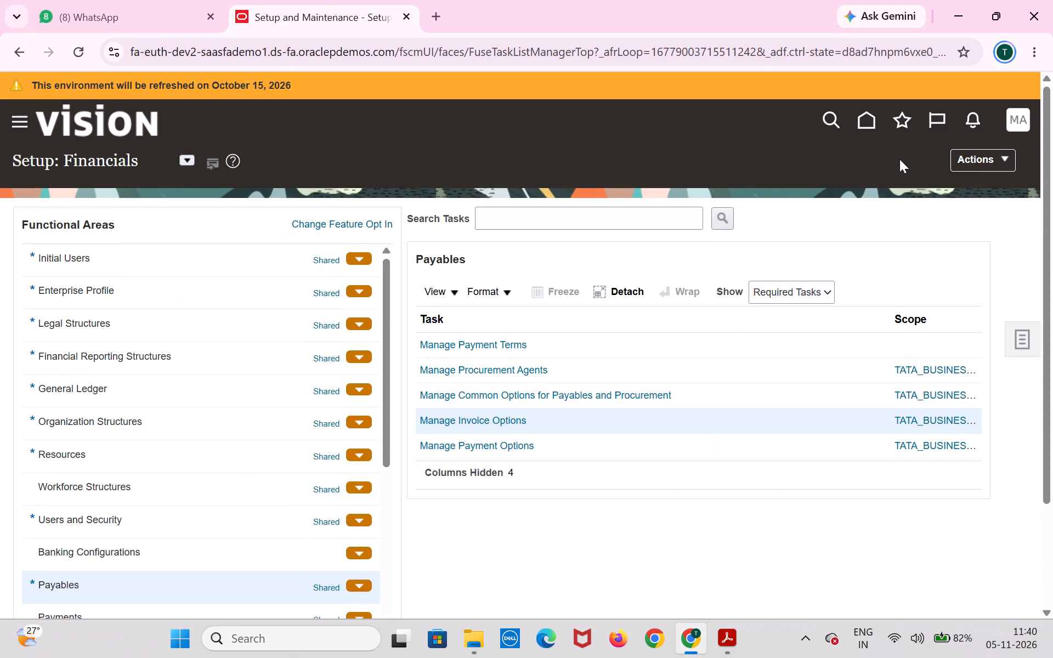
Open Manage Payment Options for TATA_BUSINESS UNIT 1 in the Payables functional area.
{"action": "left_click", "coordinate": [496, 441]}
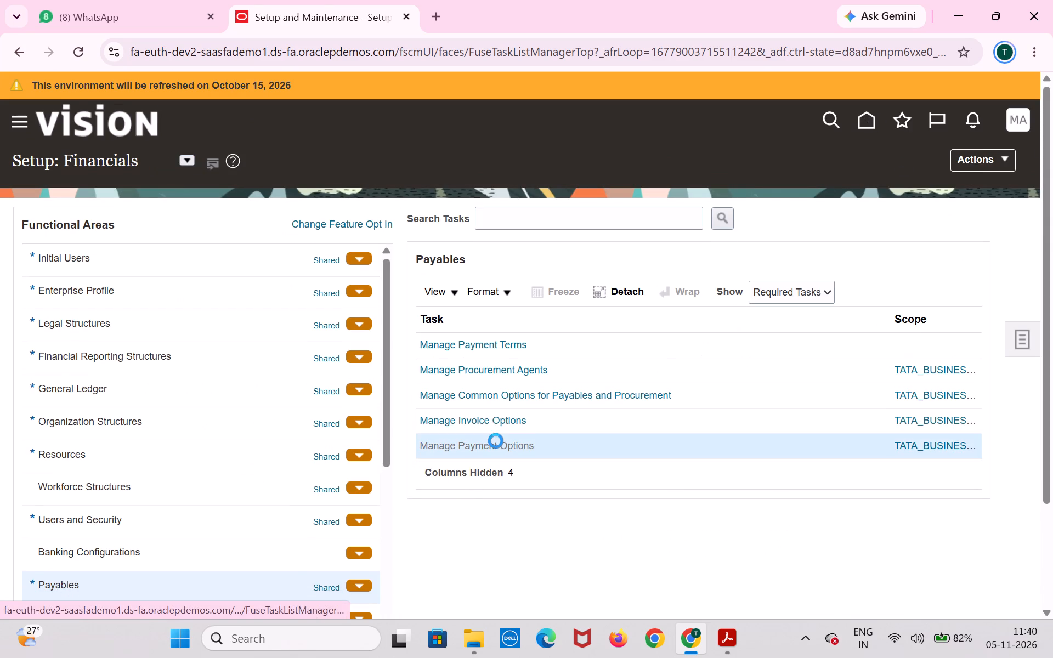
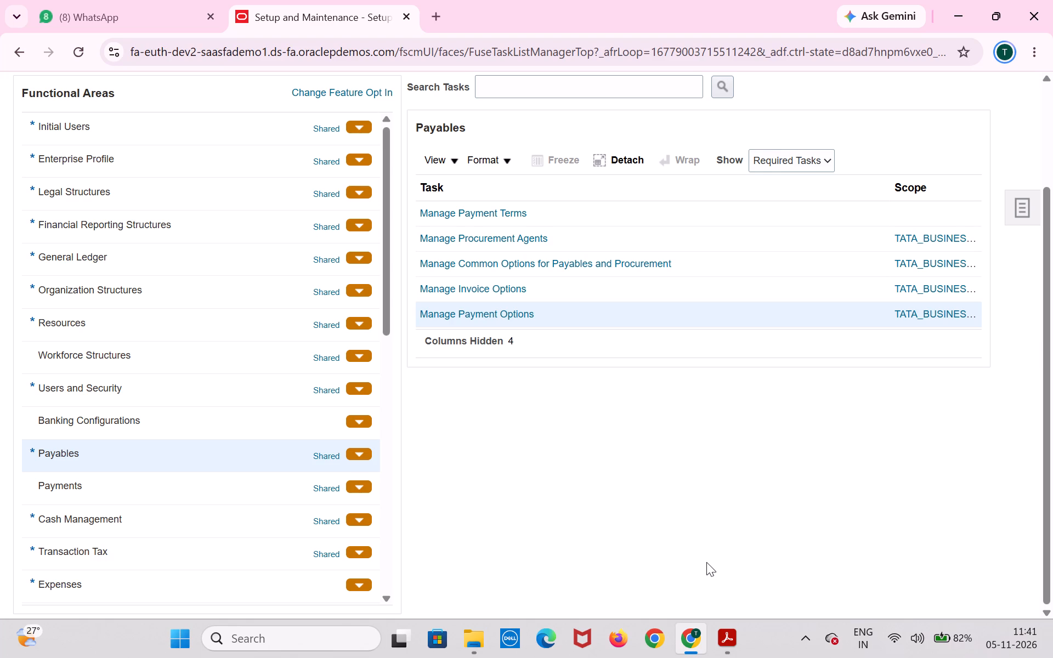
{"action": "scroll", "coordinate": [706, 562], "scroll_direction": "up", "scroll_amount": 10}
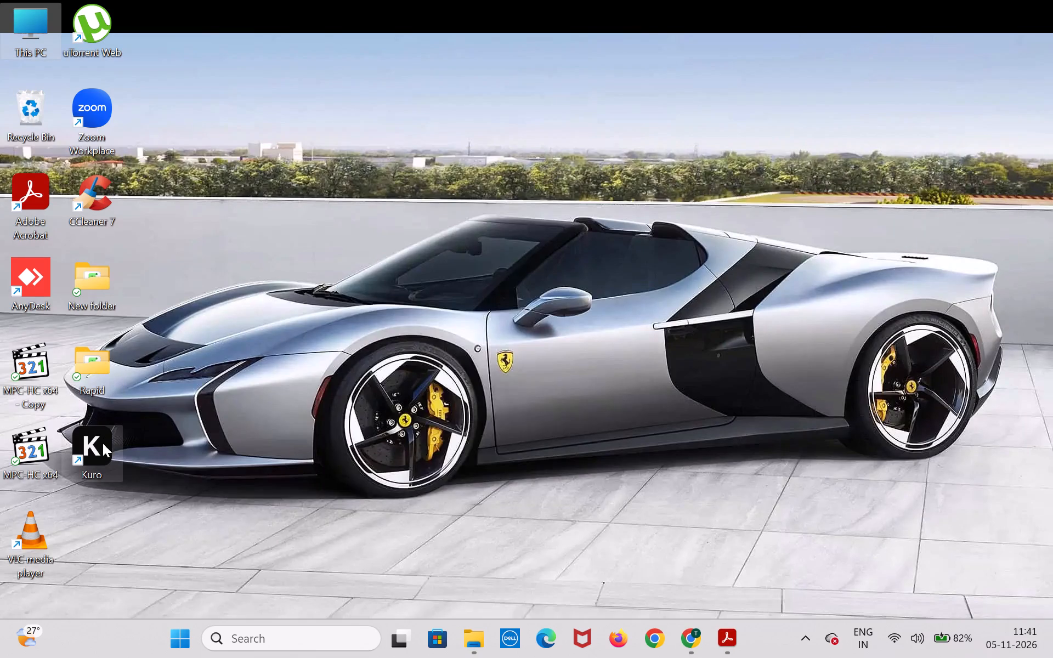
Launch the Kuro application from the desktop.
{"action": "double_click", "coordinate": [102, 461]}
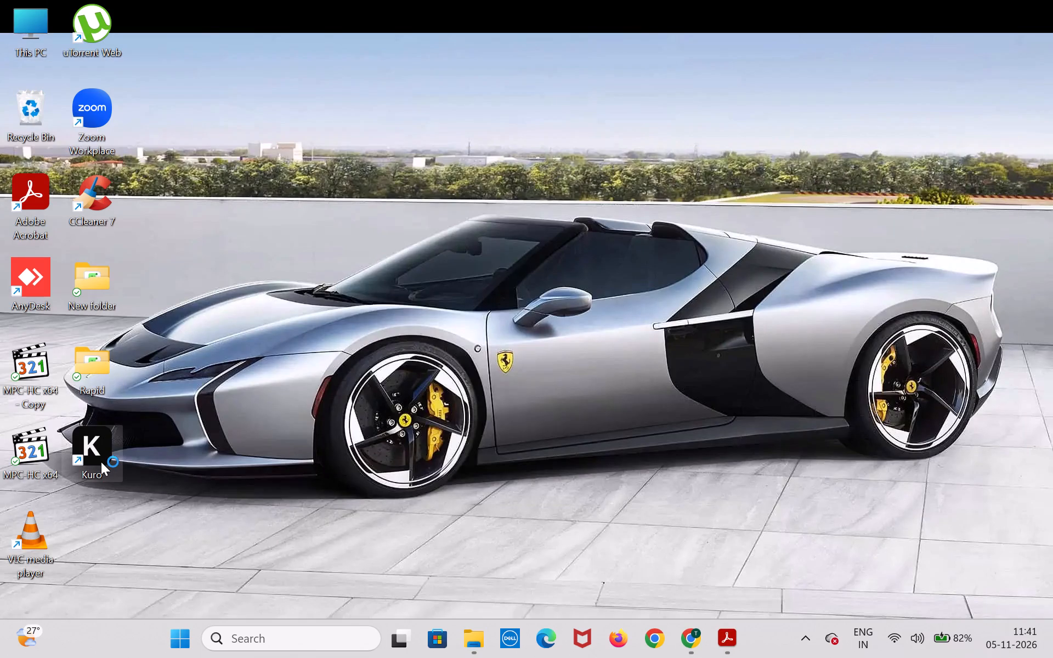
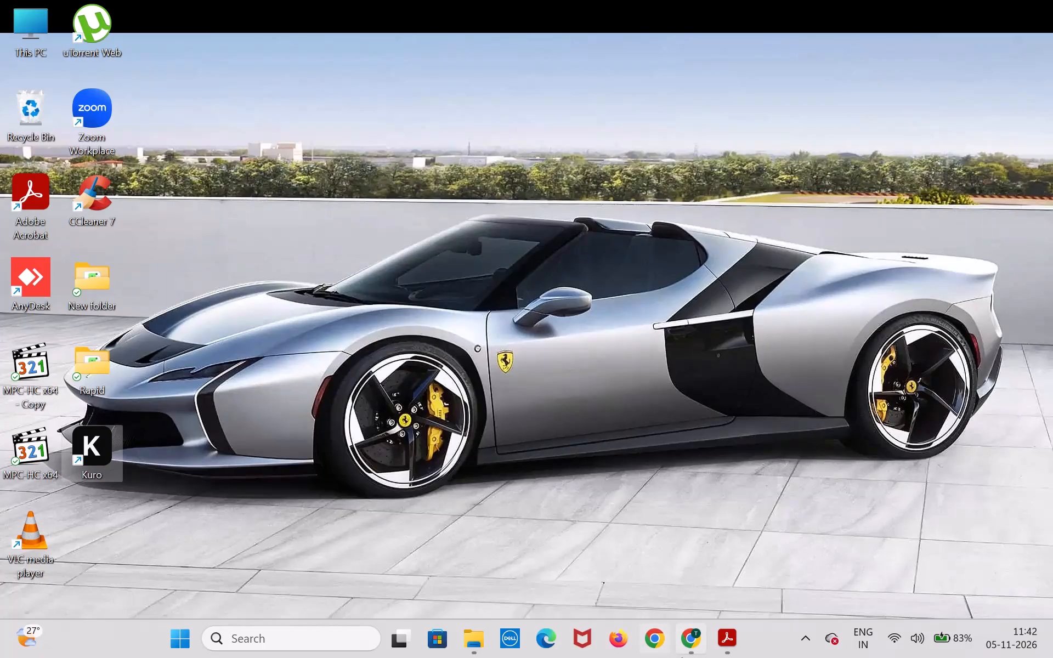
Switch back to the Chrome window showing the Oracle Setup: Financials page with the Payables tasks.
{"action": "left_click", "coordinate": [687, 657]}
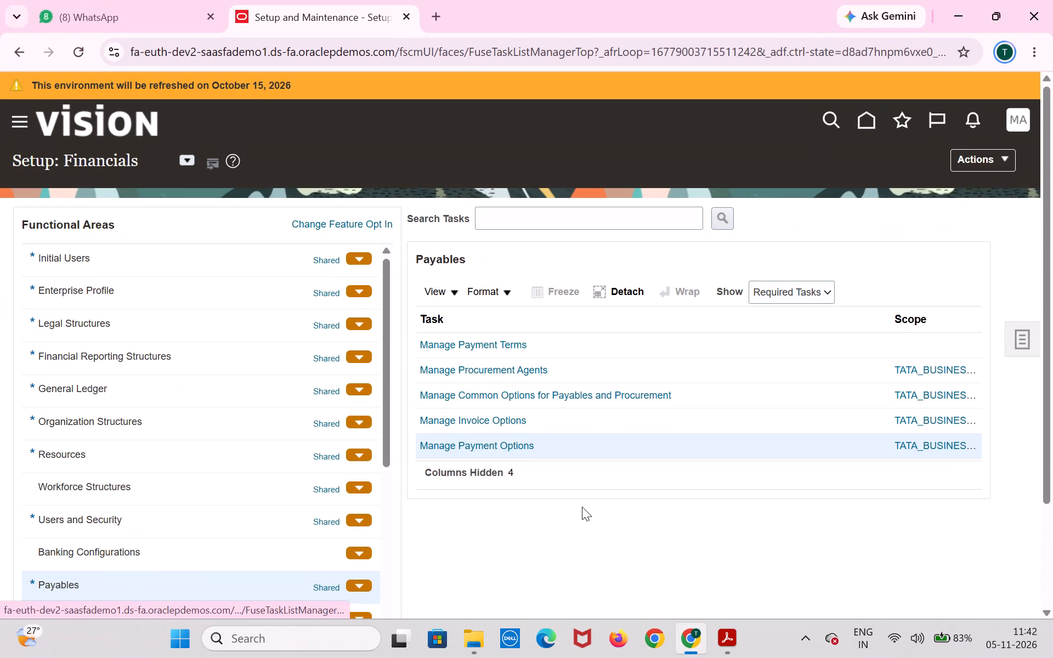